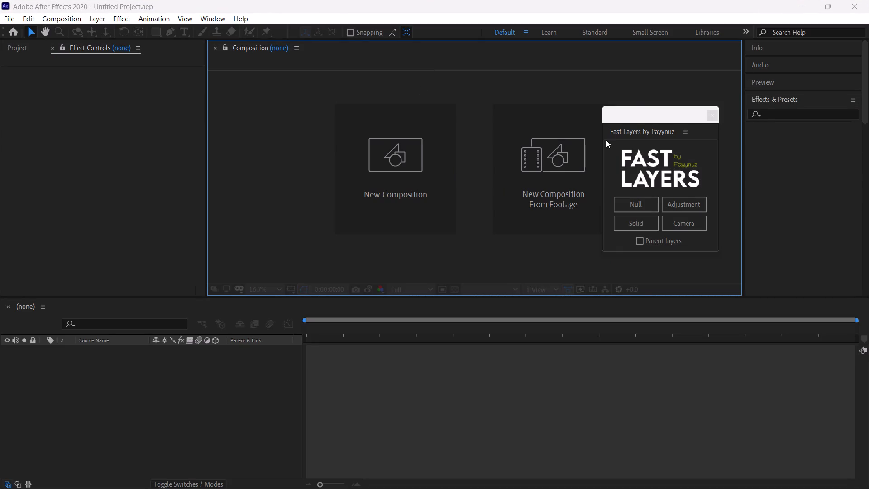
Move the Fast Layers palette aside and open the recent project LISA - Tarantino 2.
drag(647, 115, 684, 101)
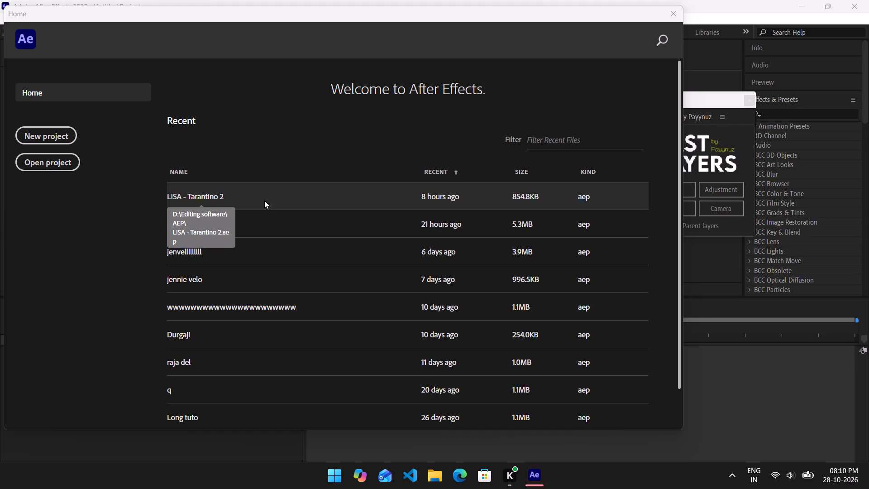
click(265, 195)
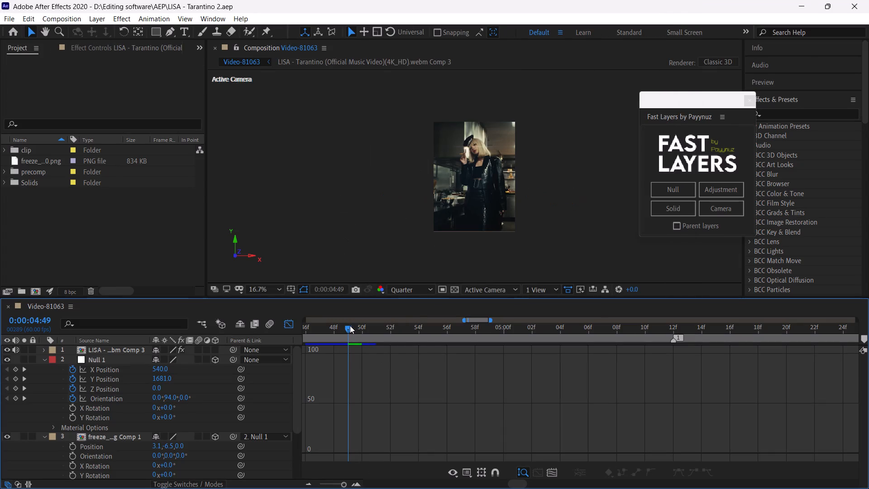
Switch the Video-81063 timeline from the graph editor to layer bars and reveal the keyframed properties of all layers.
click(350, 326)
click(350, 326)
double_click(340, 484)
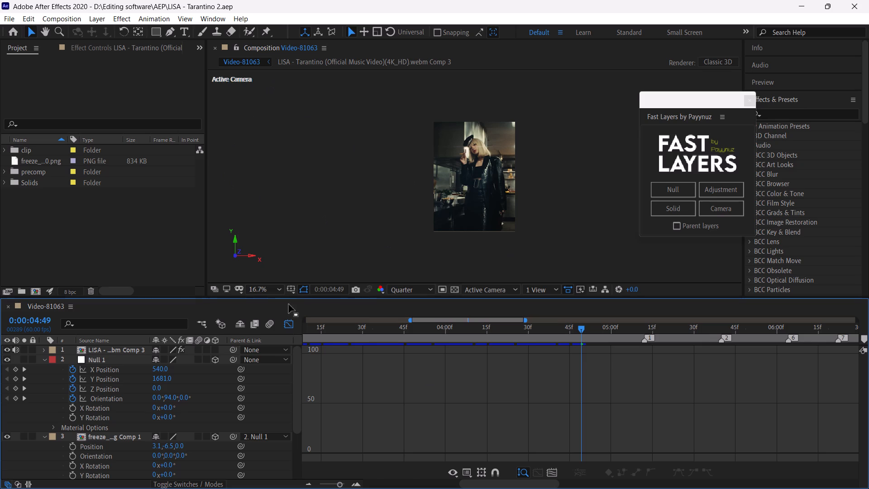
click(402, 392)
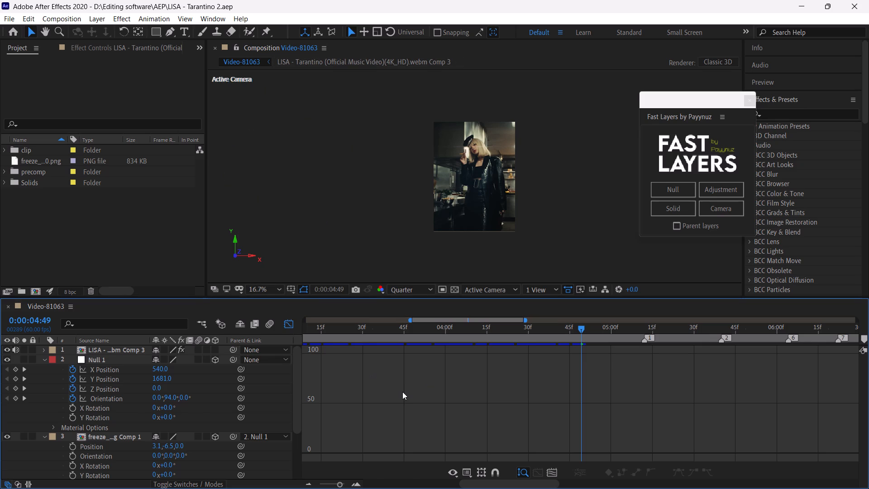
click(291, 326)
click(488, 383)
key(u)
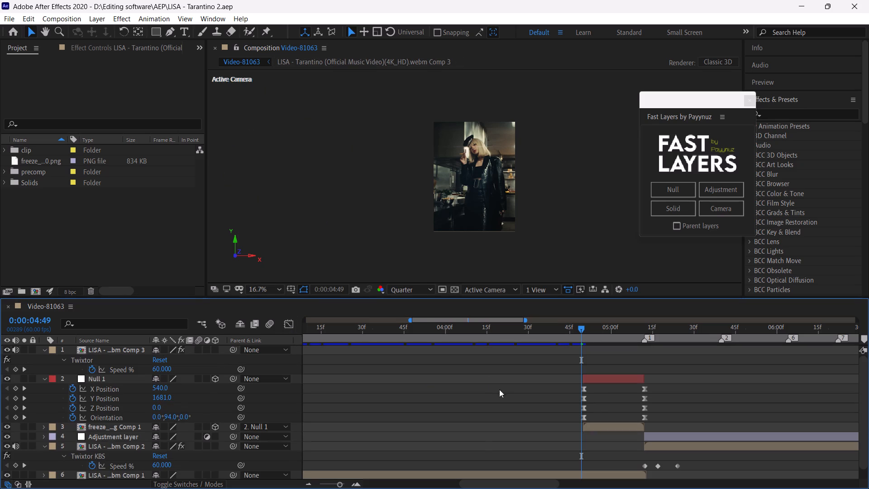
Set the composition view's magnification to Fit while previewing from 0:00:04:49.
click(620, 406)
click(580, 327)
key(space)
click(263, 287)
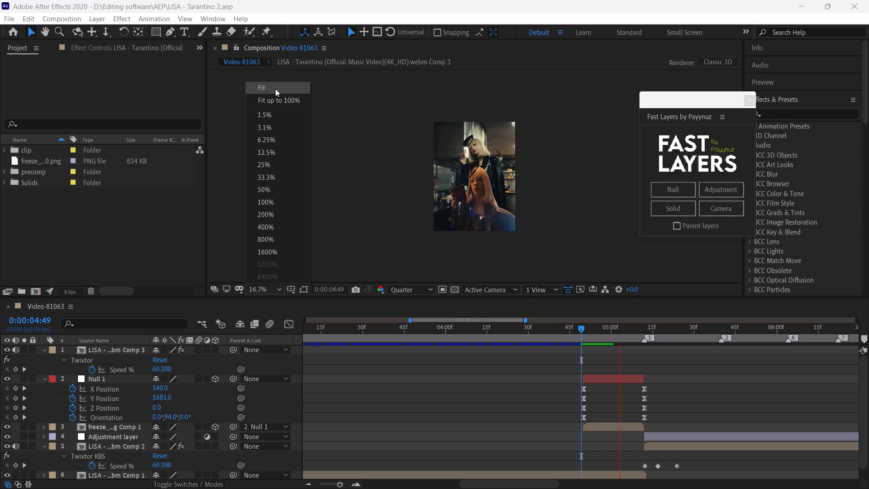
click(275, 89)
Preview the freeze-frame transition repeatedly from about 0:00:04:48, scrubbing across Null 1's span to examine its motion.
click(582, 326)
key(space)
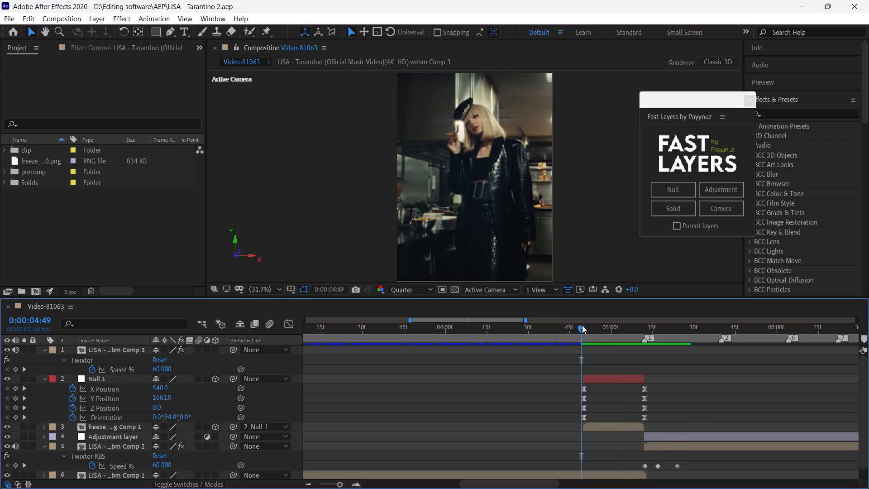
click(582, 326)
key(space)
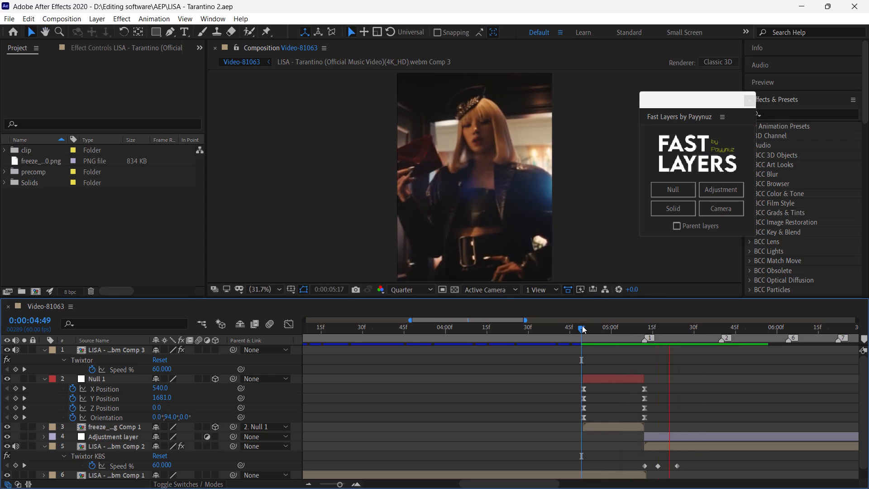
drag(582, 326, 633, 353)
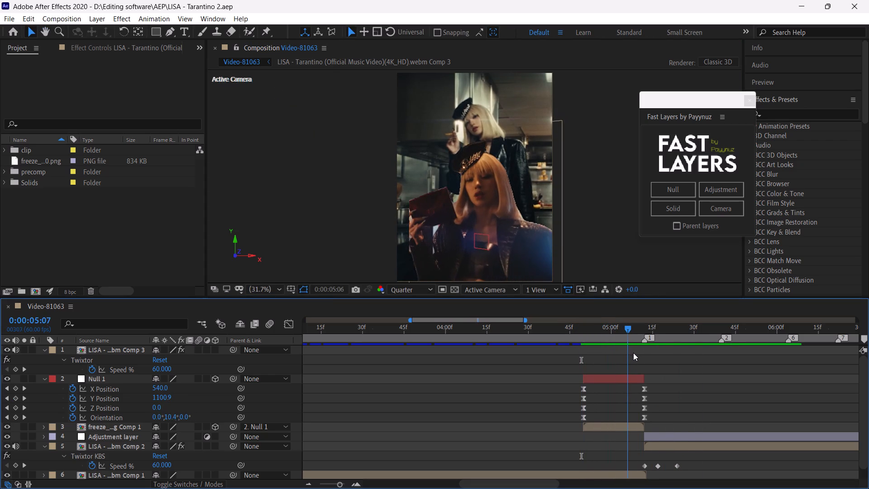
drag(633, 353, 562, 354)
key(space)
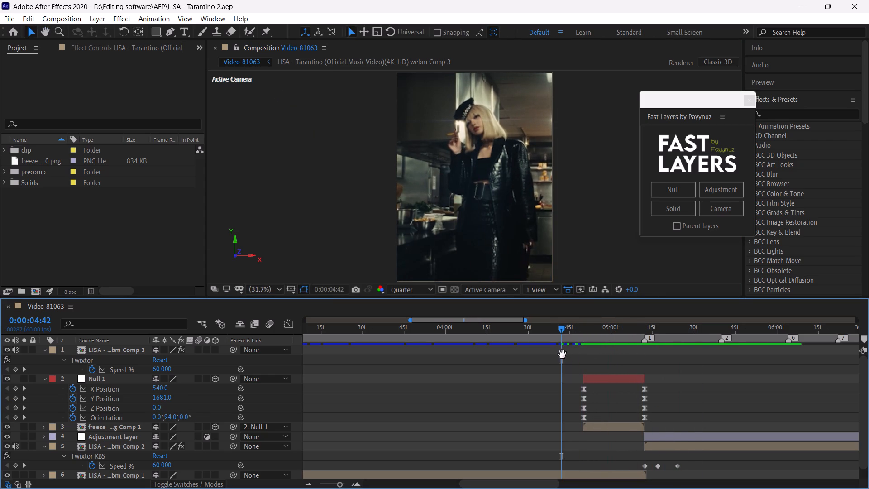
click(578, 333)
key(space)
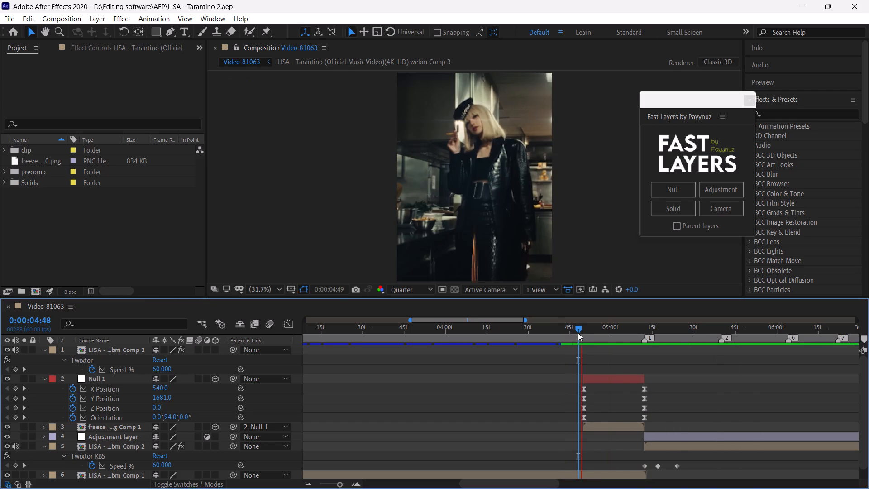
click(578, 333)
key(space)
click(578, 333)
key(space)
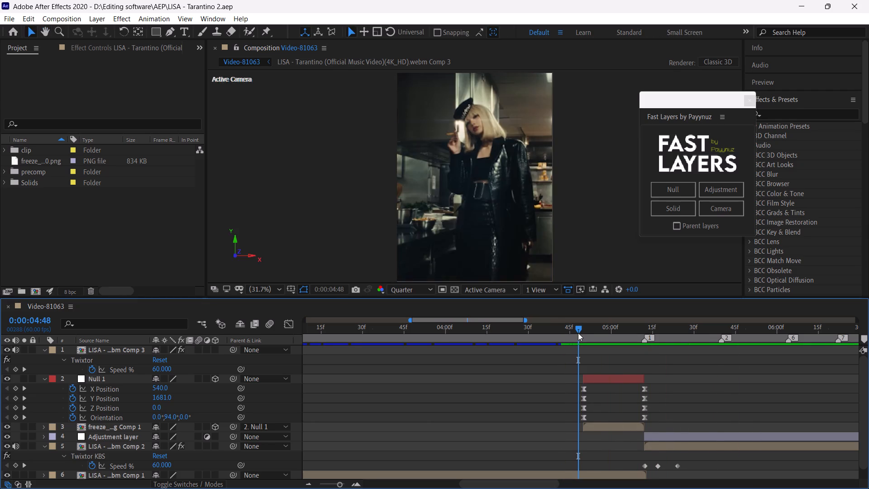
click(578, 333)
key(space)
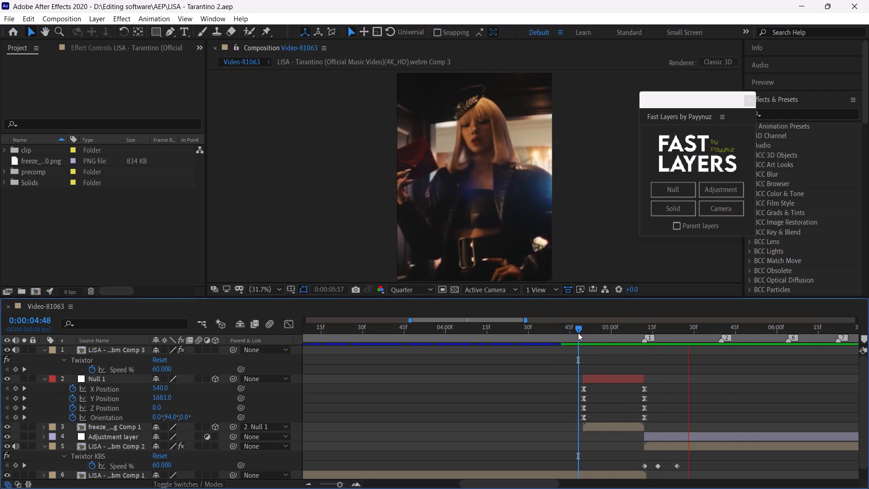
click(578, 333)
key(space)
click(578, 333)
key(space)
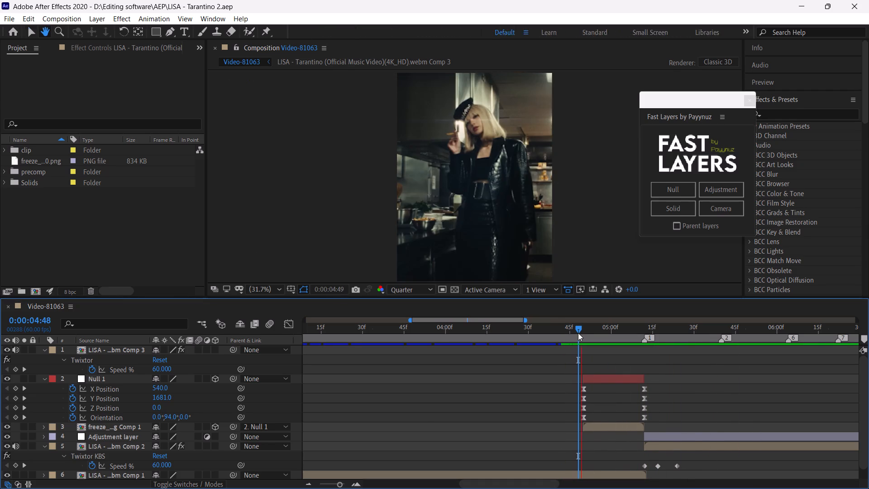
Preview the lead-in from 0:00:04:31, and scrub across Null 1's keyframes to examine the rising, rotating cutout.
click(532, 329)
key(space)
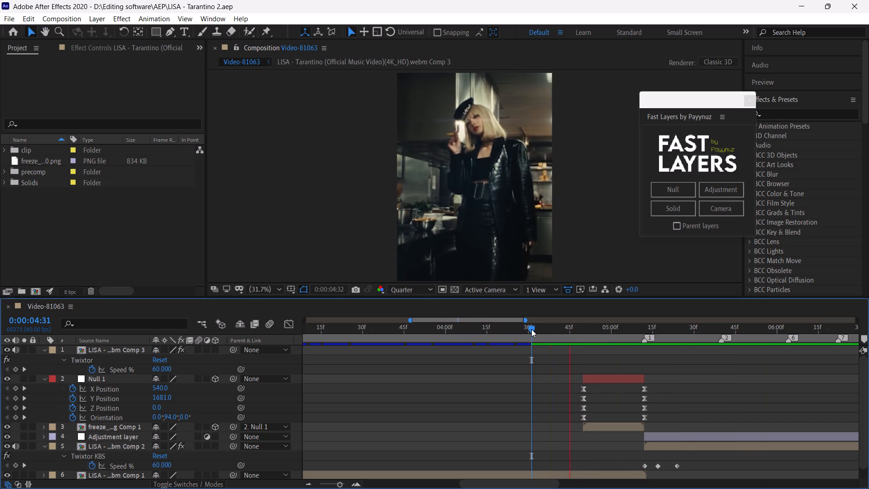
click(531, 329)
key(space)
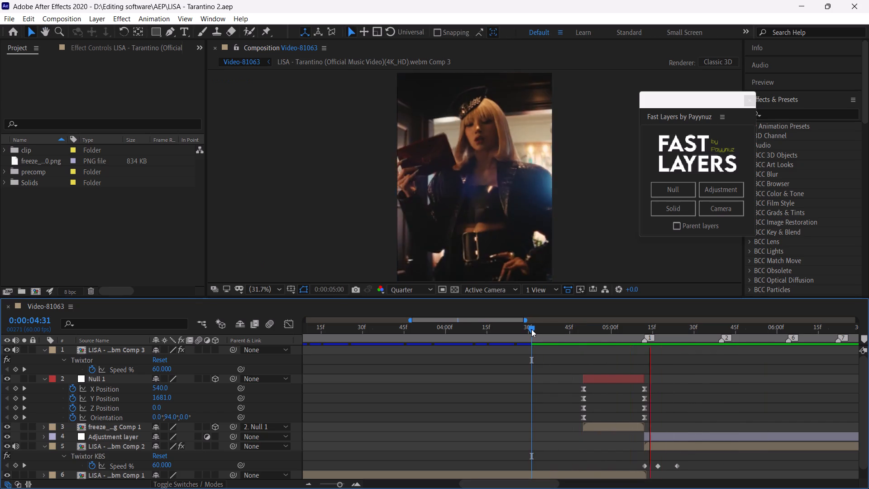
click(531, 329)
key(space)
drag(531, 329, 606, 371)
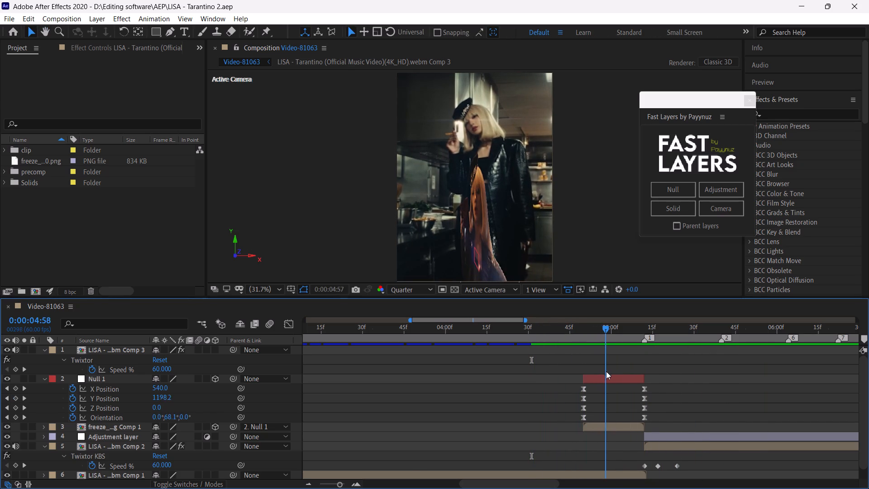
drag(606, 371, 642, 382)
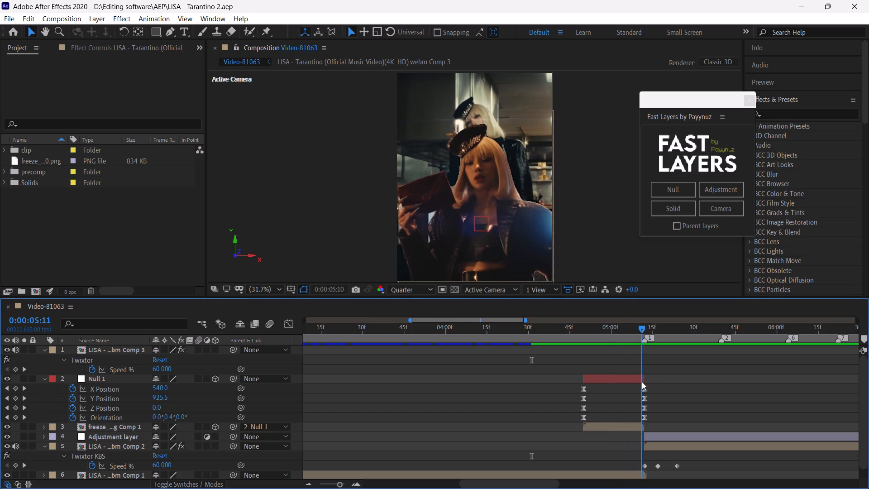
drag(642, 382, 624, 383)
Select both X Position keyframes of Null 1 and show their curve in the graph editor, fitted to the view.
drag(576, 385, 596, 389)
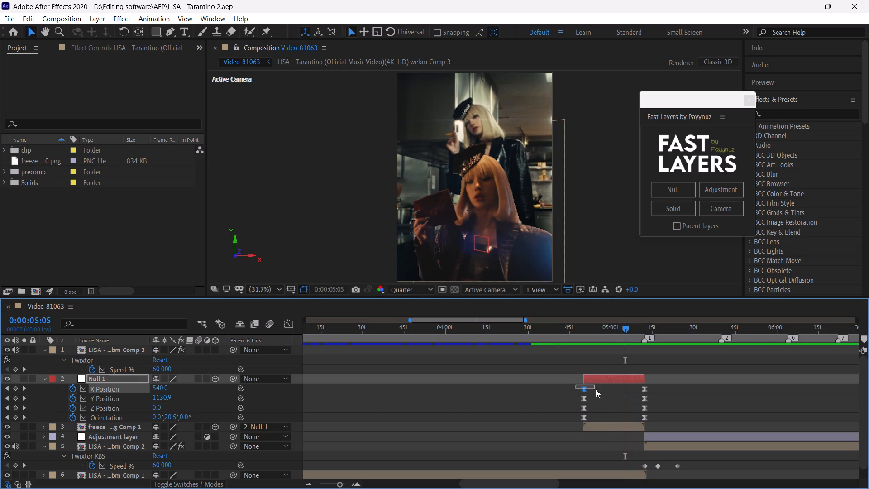
drag(596, 389, 662, 393)
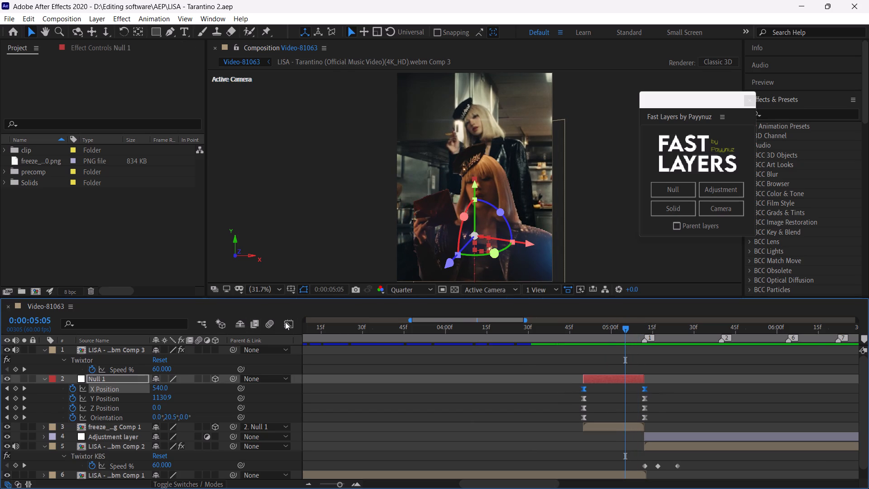
click(285, 322)
click(608, 403)
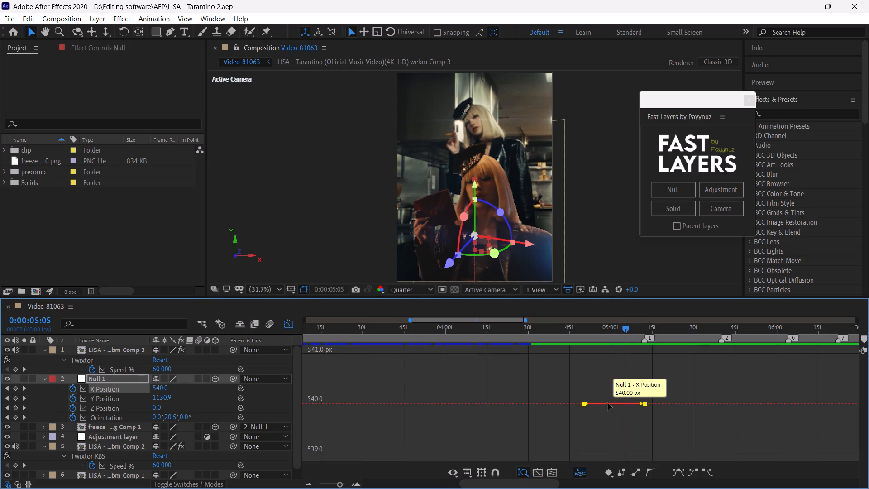
click(552, 471)
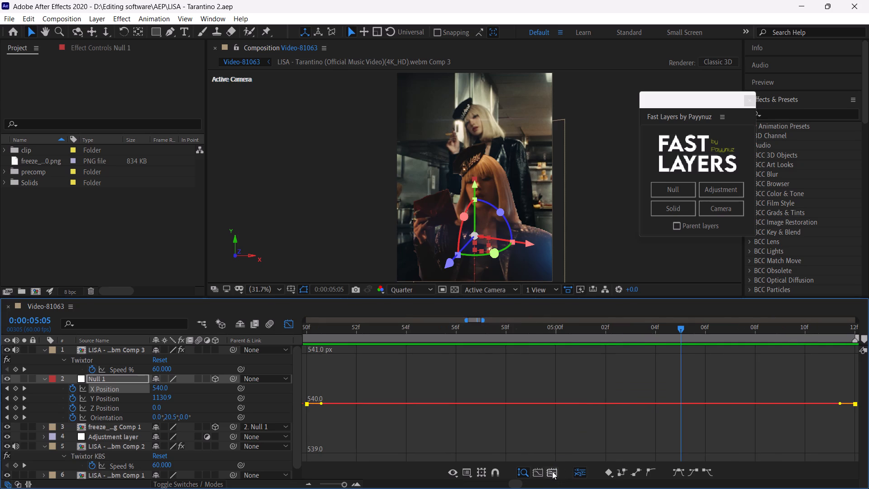
Reshape the outgoing handle of Null 1's first Y Position keyframe into a short, steep downward handle for a fast start.
click(108, 396)
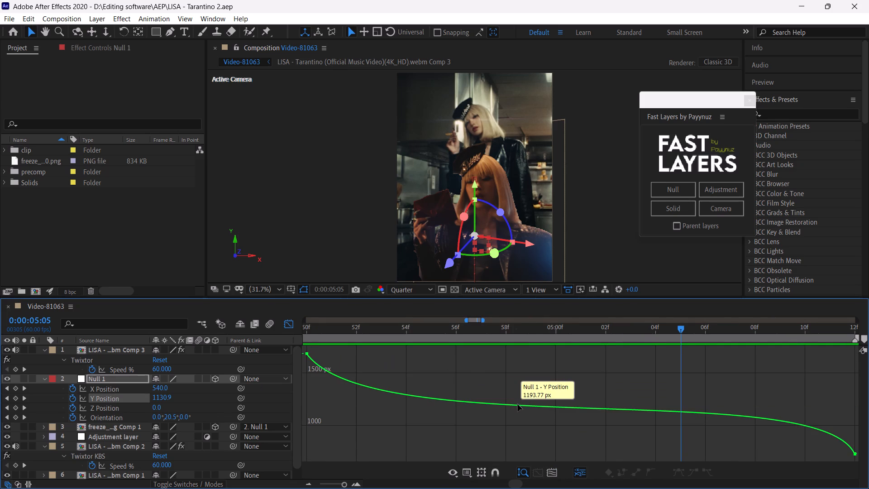
click(518, 404)
click(340, 484)
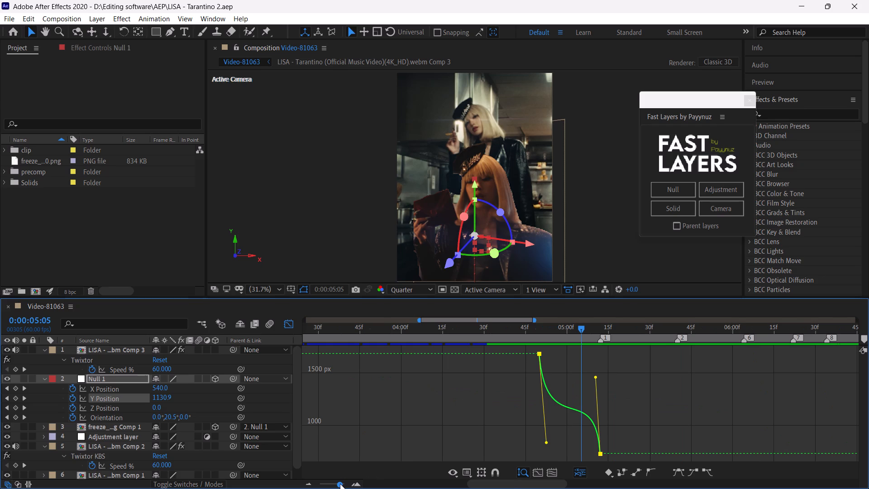
click(340, 484)
click(353, 483)
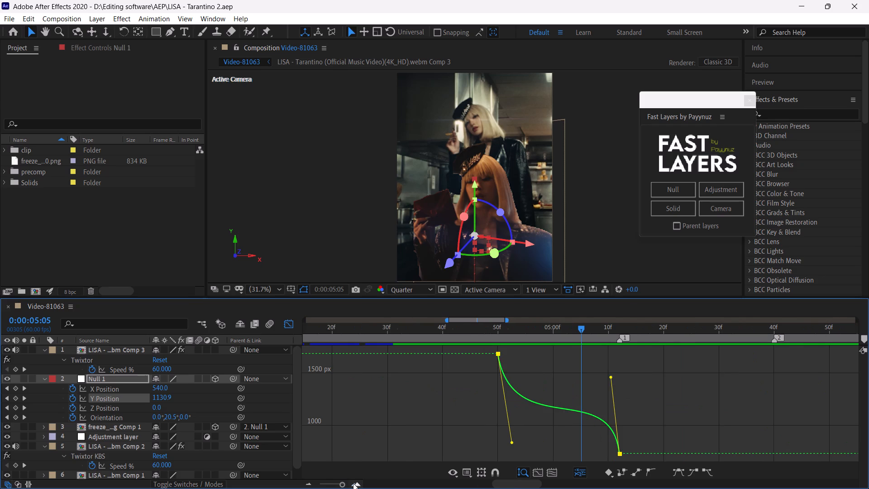
click(353, 483)
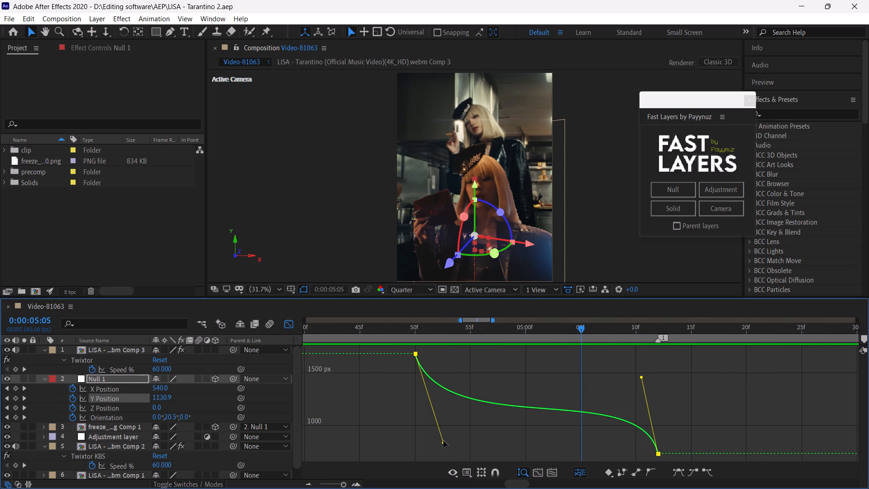
drag(444, 443, 527, 357)
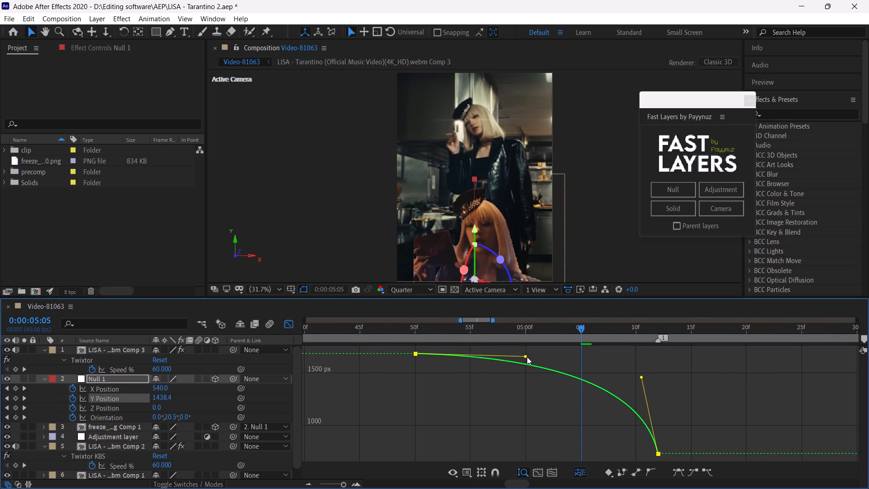
drag(527, 357, 531, 371)
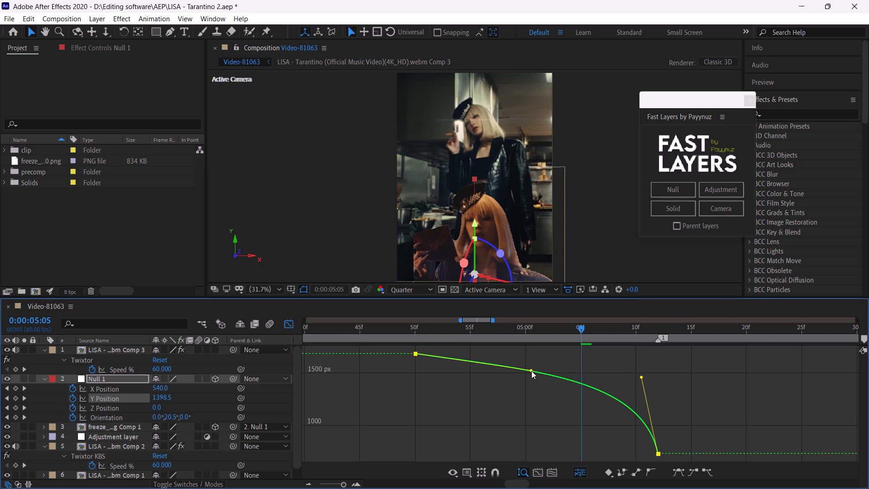
drag(531, 371, 509, 353)
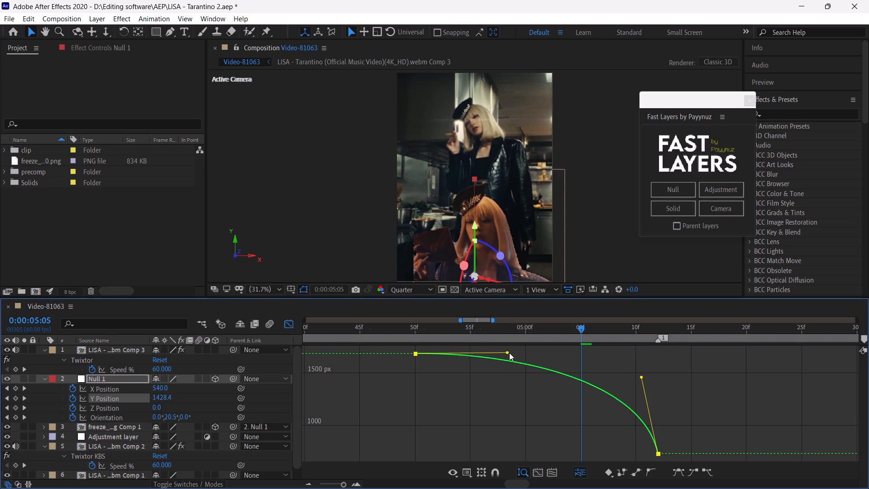
drag(509, 353, 406, 419)
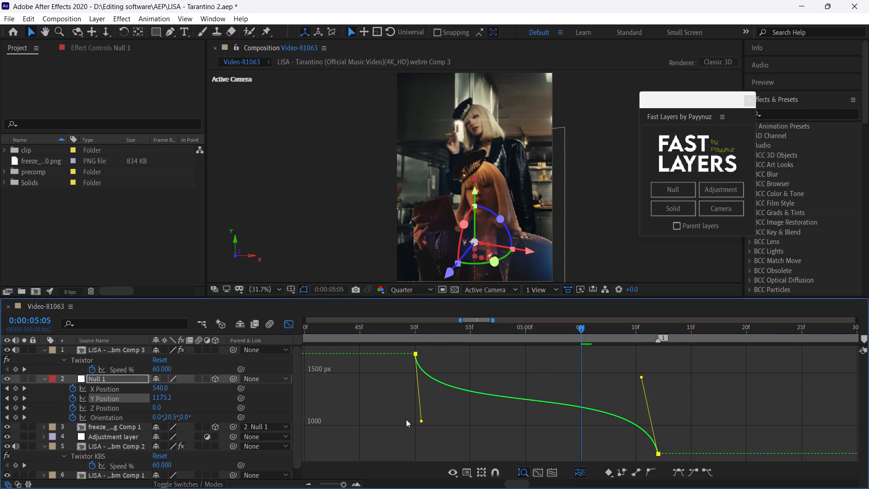
drag(406, 419, 406, 418)
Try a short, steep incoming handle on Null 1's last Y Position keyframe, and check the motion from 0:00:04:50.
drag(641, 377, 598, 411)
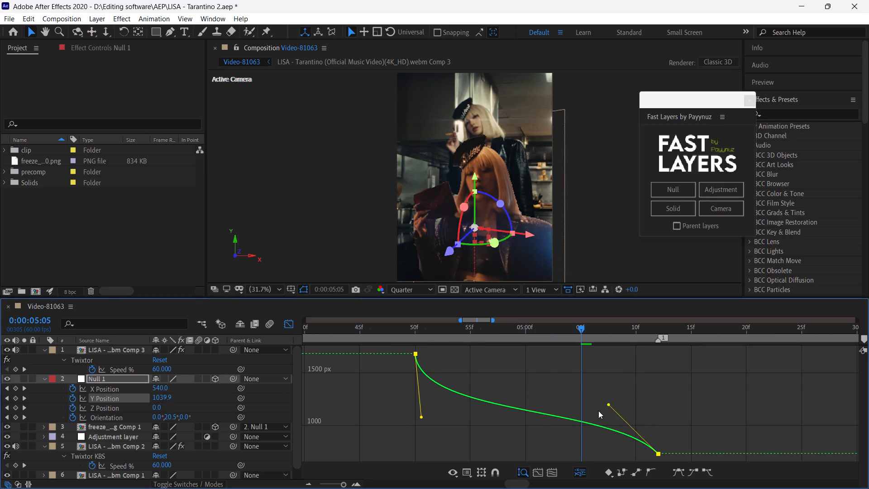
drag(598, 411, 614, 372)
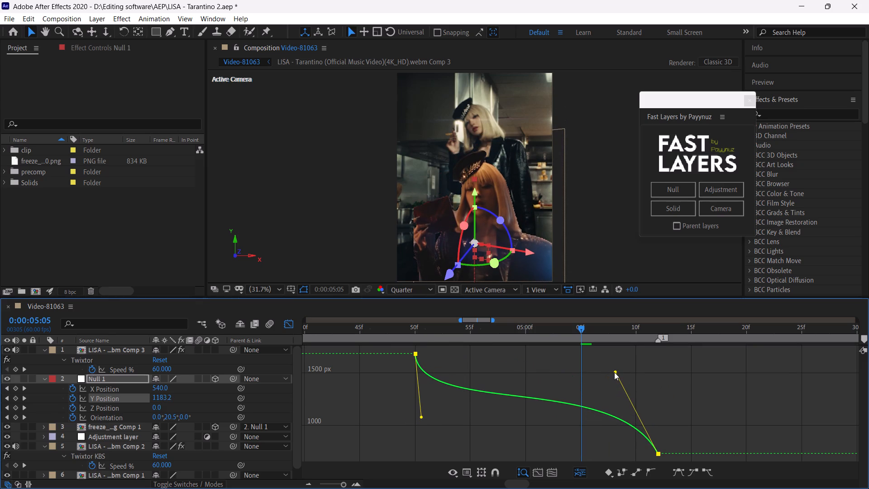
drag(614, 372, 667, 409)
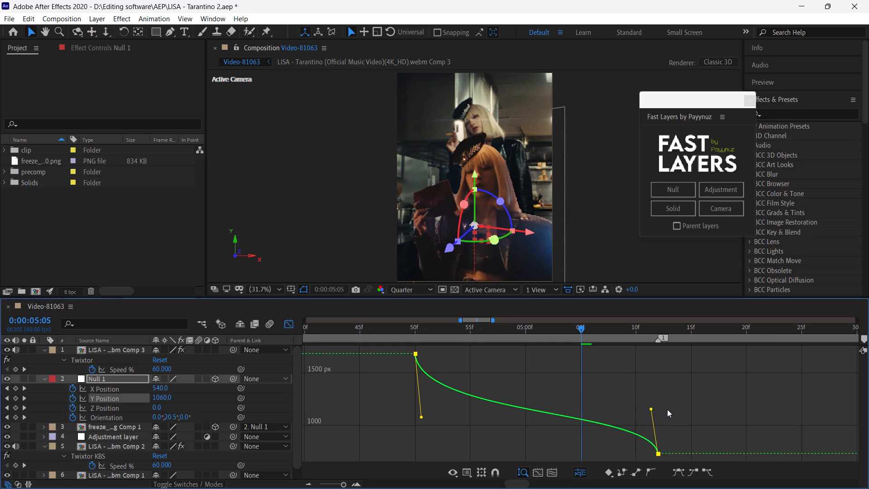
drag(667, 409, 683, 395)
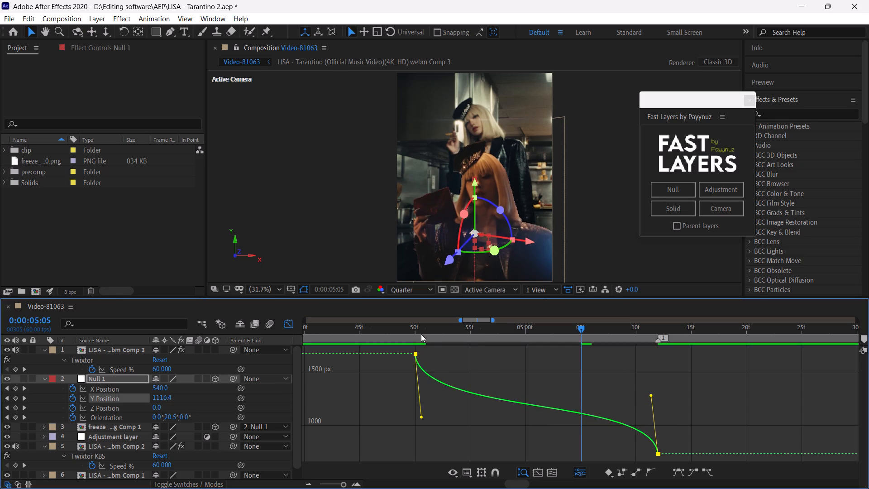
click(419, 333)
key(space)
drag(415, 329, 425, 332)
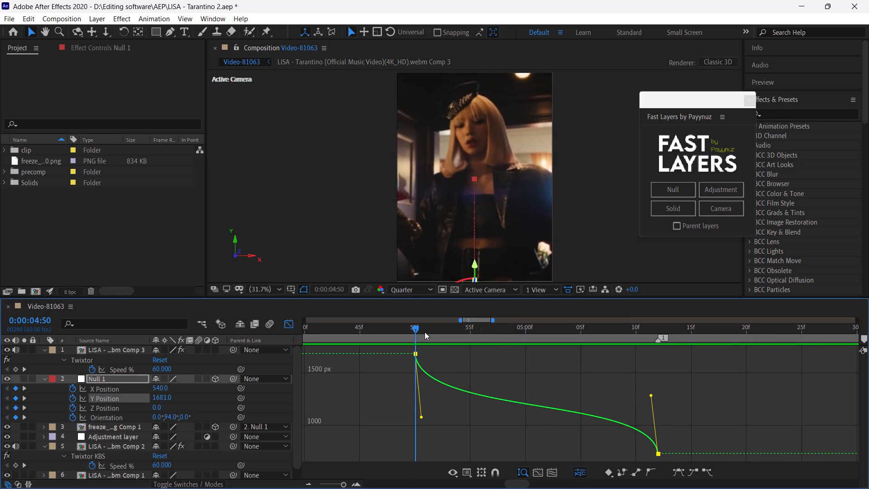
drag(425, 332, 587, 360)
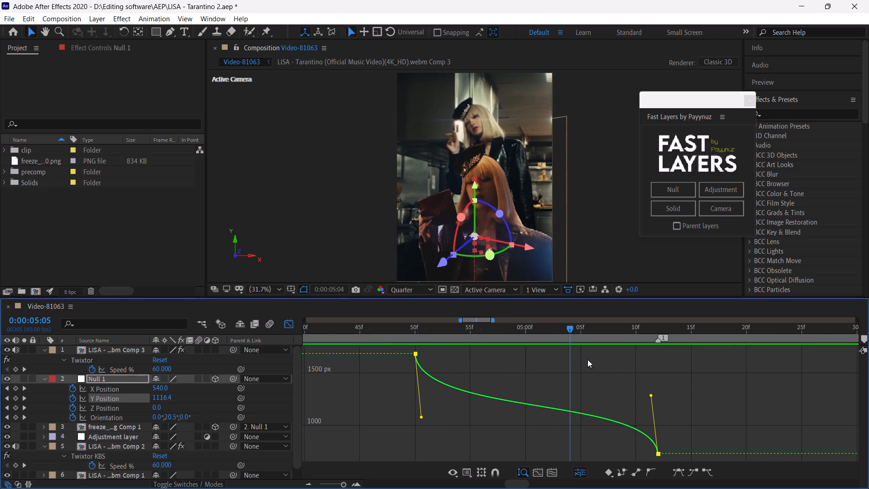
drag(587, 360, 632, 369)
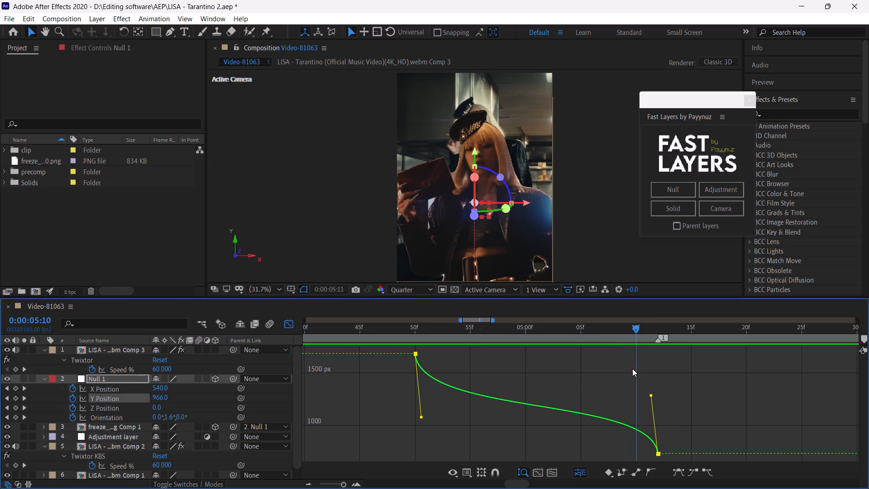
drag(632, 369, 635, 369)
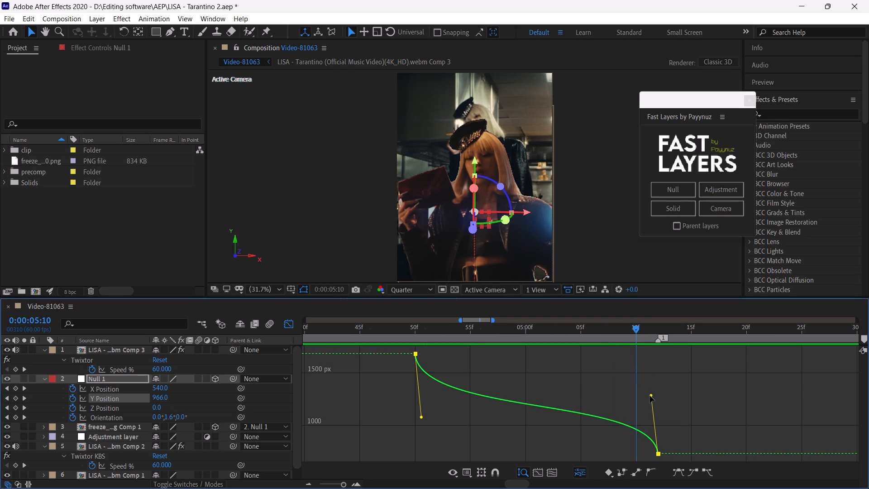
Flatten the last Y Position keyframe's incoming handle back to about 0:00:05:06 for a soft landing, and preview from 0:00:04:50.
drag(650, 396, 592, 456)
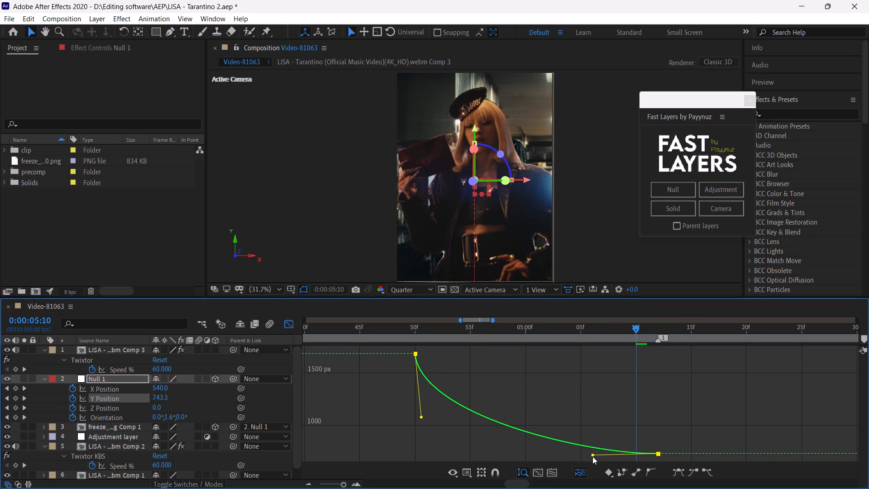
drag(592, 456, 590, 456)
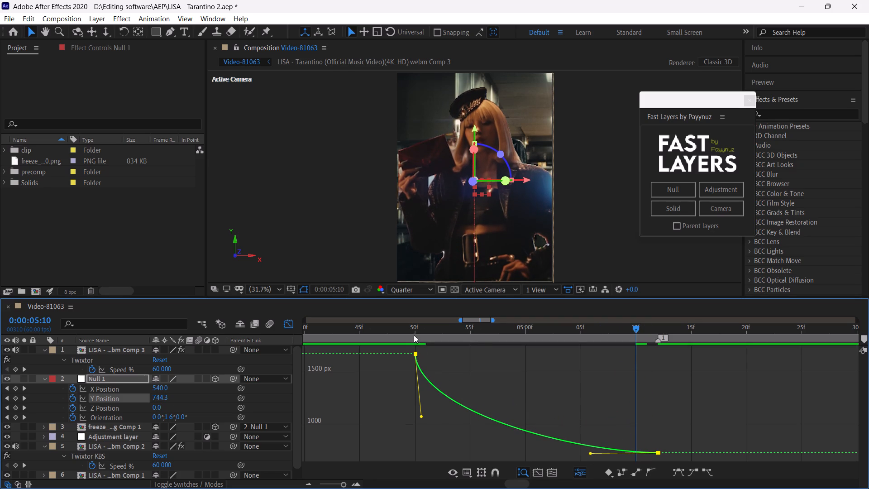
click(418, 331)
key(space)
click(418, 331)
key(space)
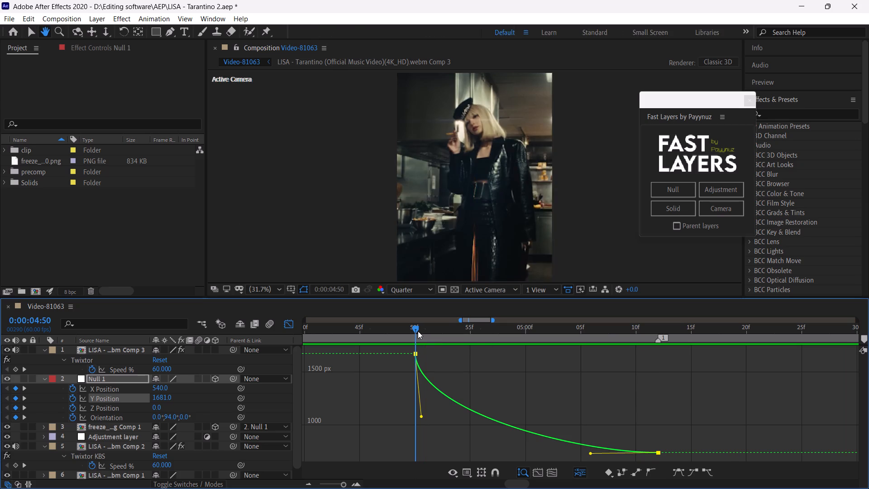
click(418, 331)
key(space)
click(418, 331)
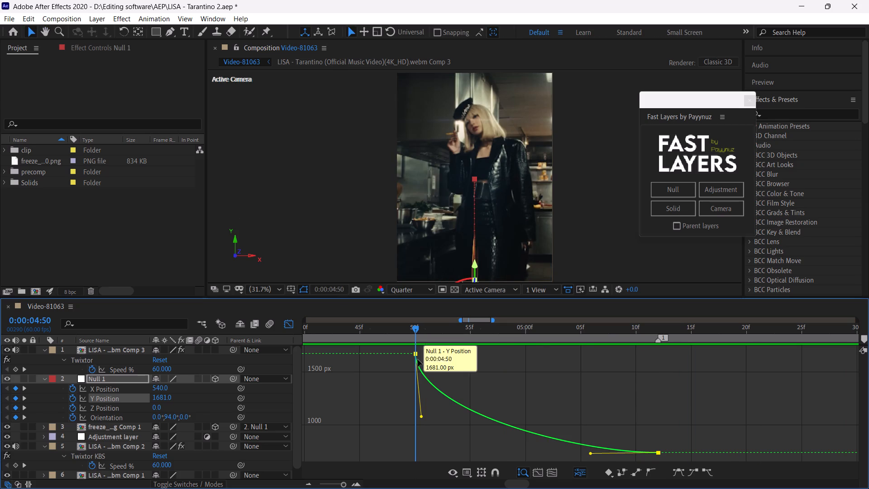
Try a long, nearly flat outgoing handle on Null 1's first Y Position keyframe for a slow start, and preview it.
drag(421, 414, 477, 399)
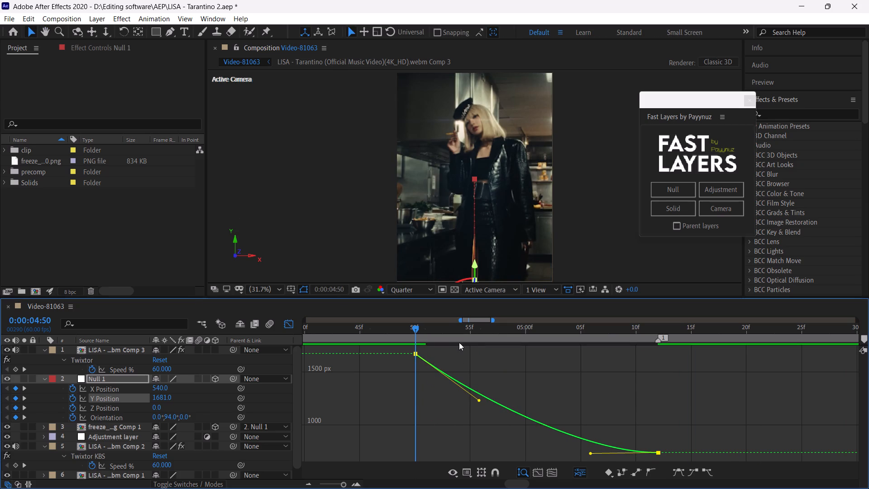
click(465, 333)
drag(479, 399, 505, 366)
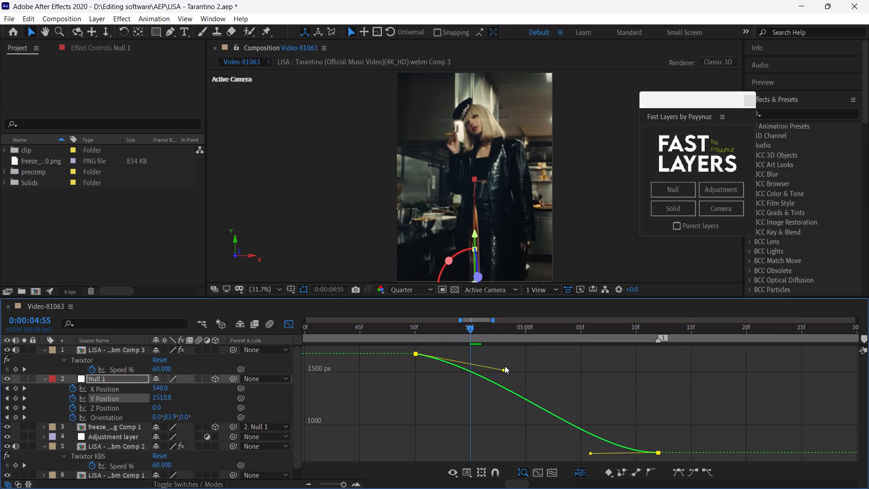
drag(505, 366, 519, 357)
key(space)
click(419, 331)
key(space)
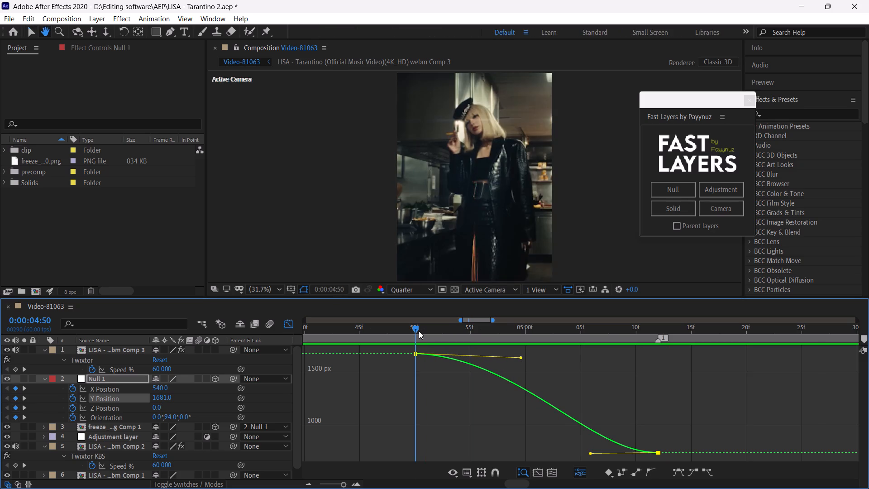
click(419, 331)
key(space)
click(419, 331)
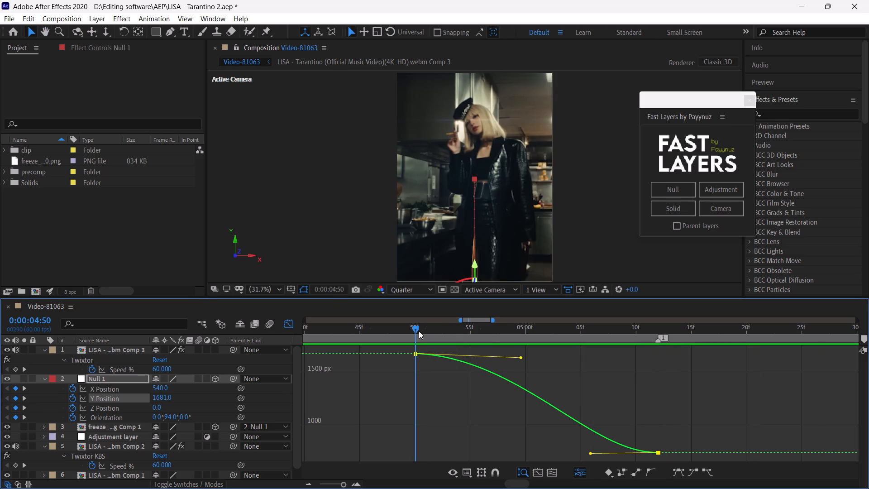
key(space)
Scrub across Null 1's span and lengthen the last Y Position keyframe's nearly flat incoming handle back to about 0:00:05:02.
drag(419, 331, 528, 374)
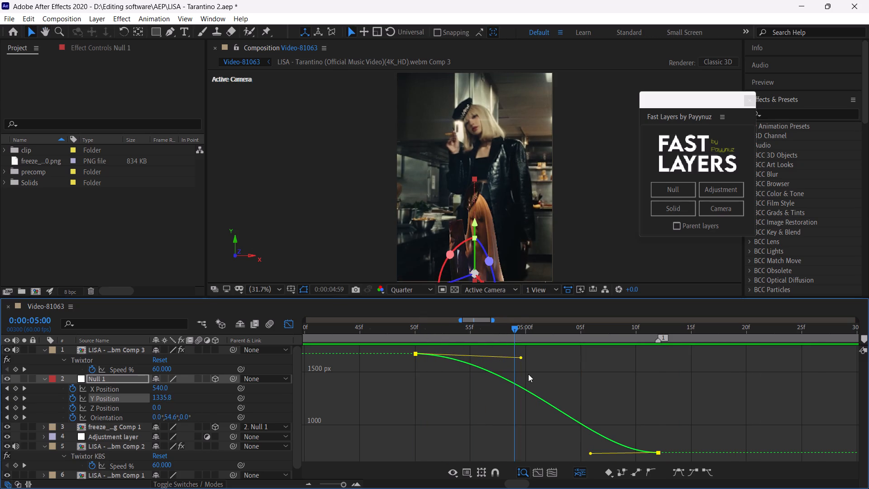
drag(528, 374, 580, 399)
drag(590, 456, 584, 455)
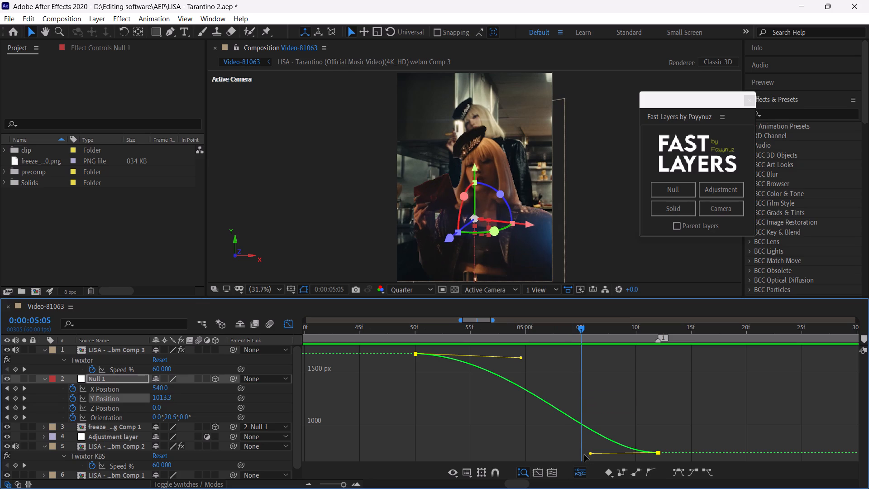
drag(584, 455, 501, 452)
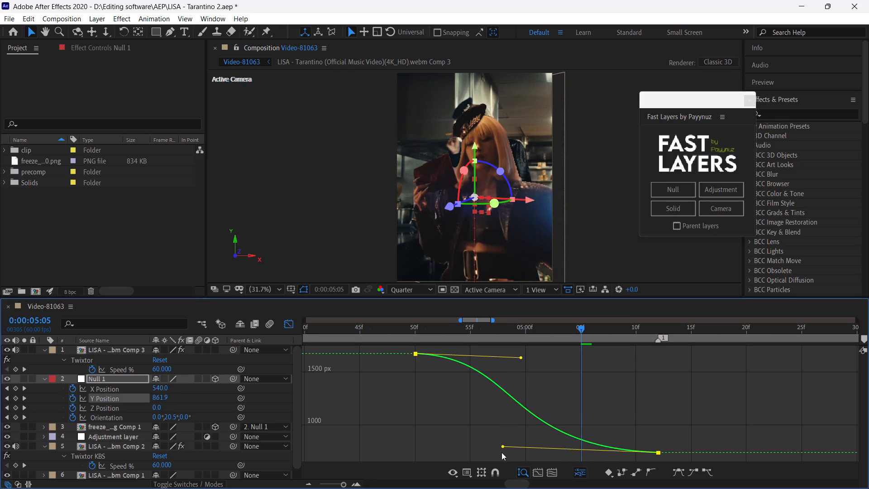
drag(501, 452, 548, 455)
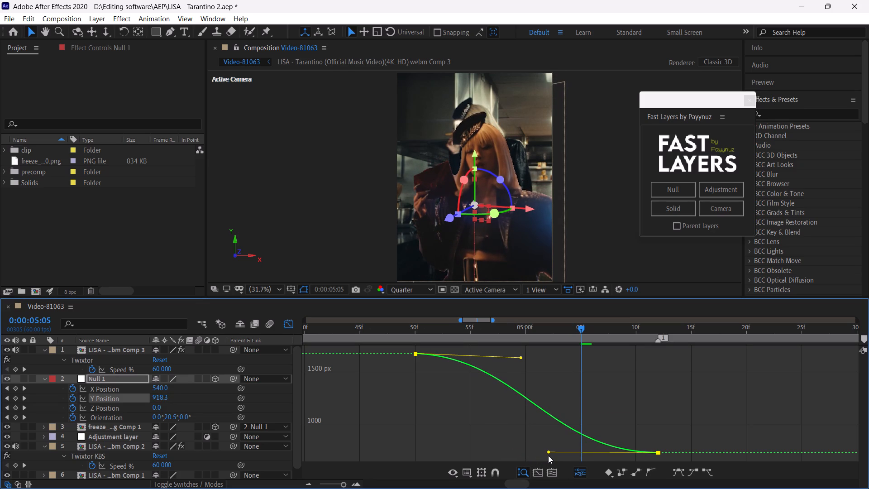
drag(548, 455, 544, 452)
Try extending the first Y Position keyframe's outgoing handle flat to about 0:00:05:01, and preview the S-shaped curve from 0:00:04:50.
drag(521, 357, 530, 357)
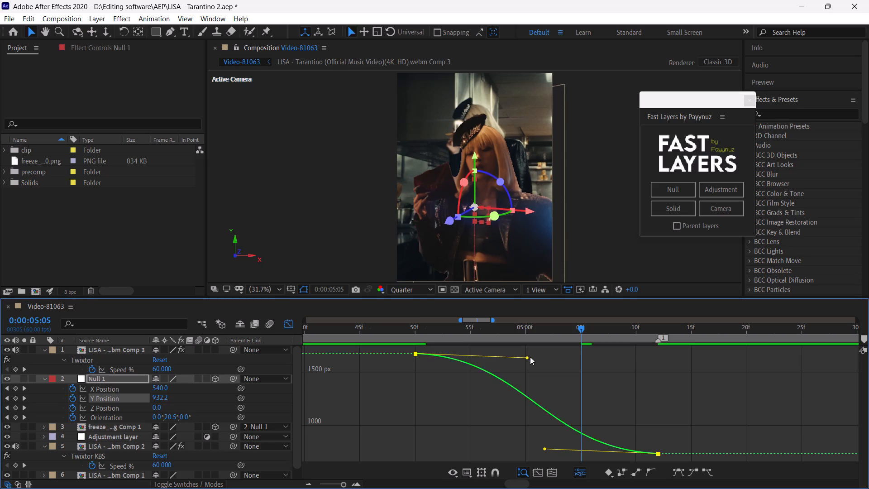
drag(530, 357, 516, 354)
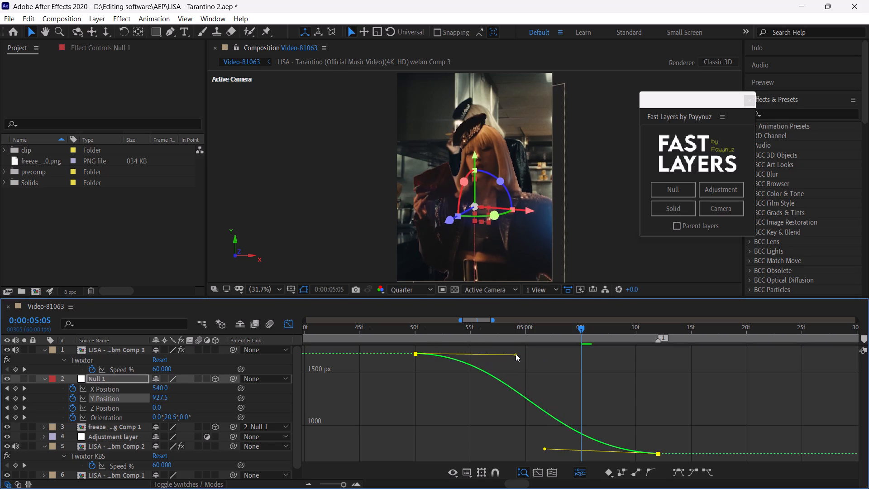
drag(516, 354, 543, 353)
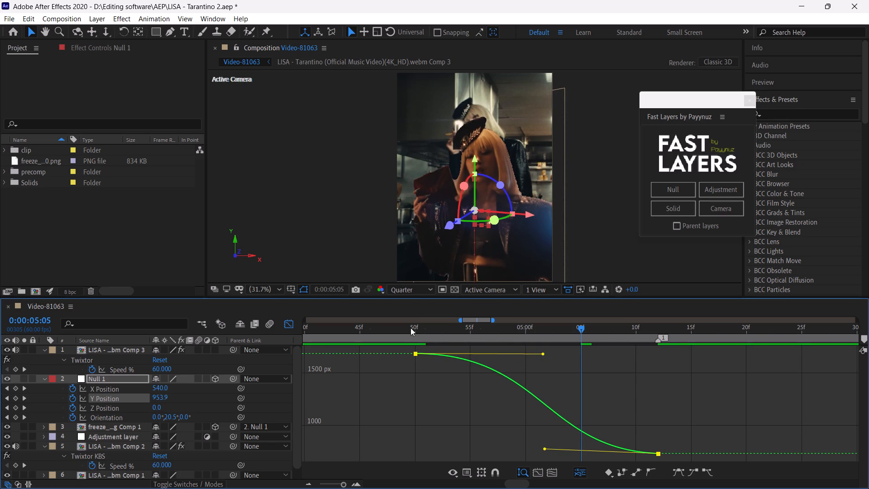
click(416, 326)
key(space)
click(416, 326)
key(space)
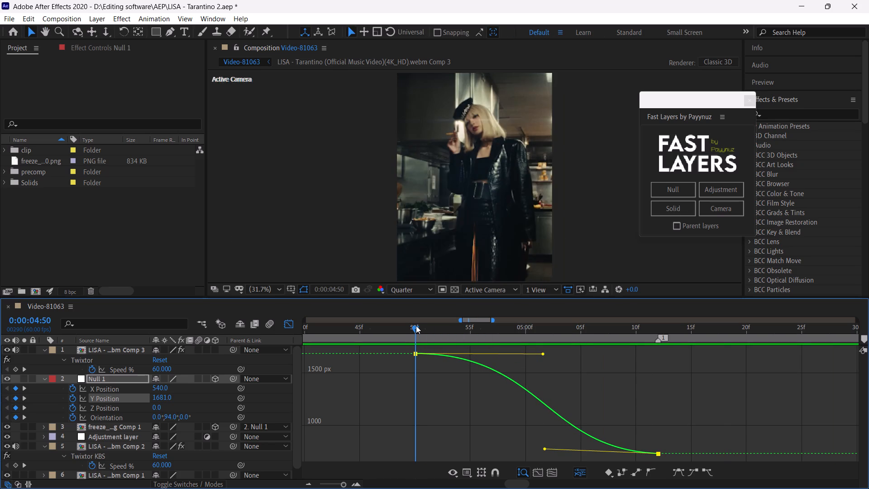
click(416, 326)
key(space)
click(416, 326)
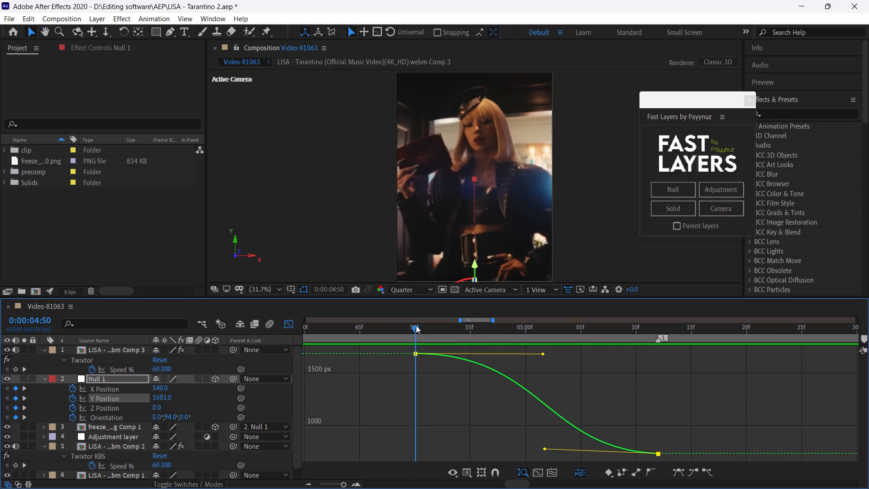
Pull the first Y Position keyframe's outgoing handle into a short, steep downward one for a fast start, and preview from 0:00:04:49.
drag(543, 354, 412, 402)
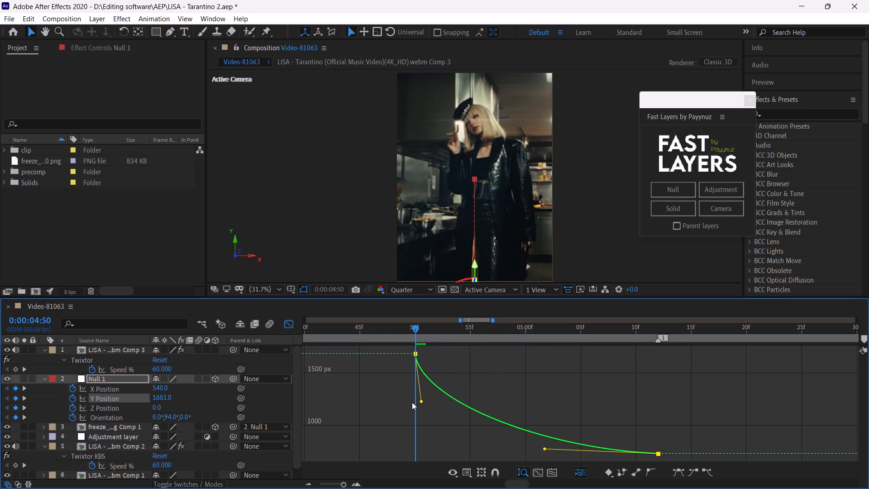
drag(412, 402, 411, 402)
key(space)
click(404, 332)
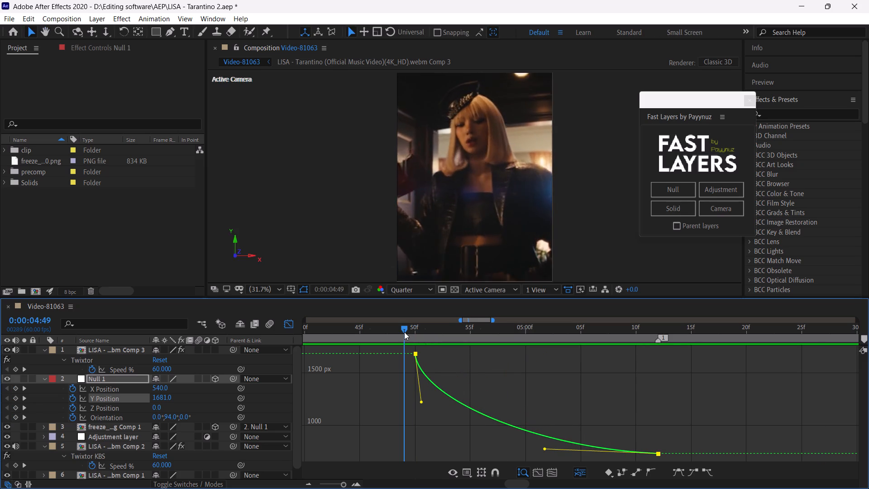
key(space)
click(404, 332)
key(space)
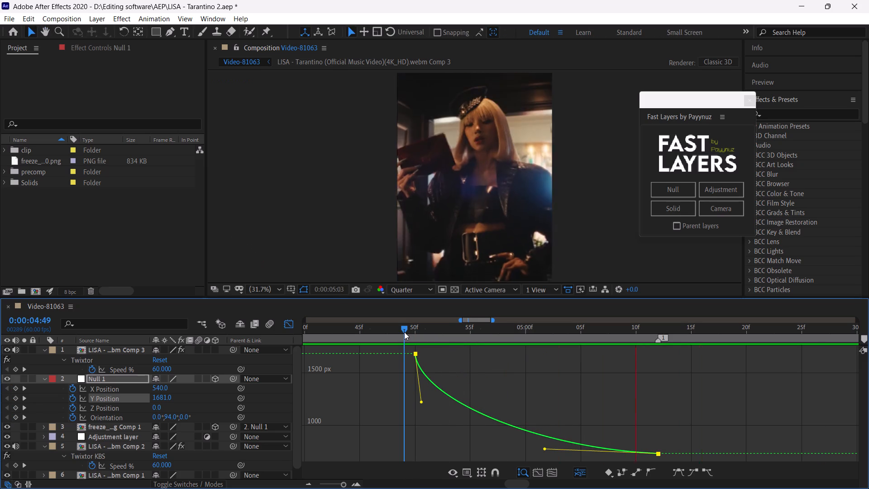
click(404, 332)
key(space)
click(404, 332)
key(space)
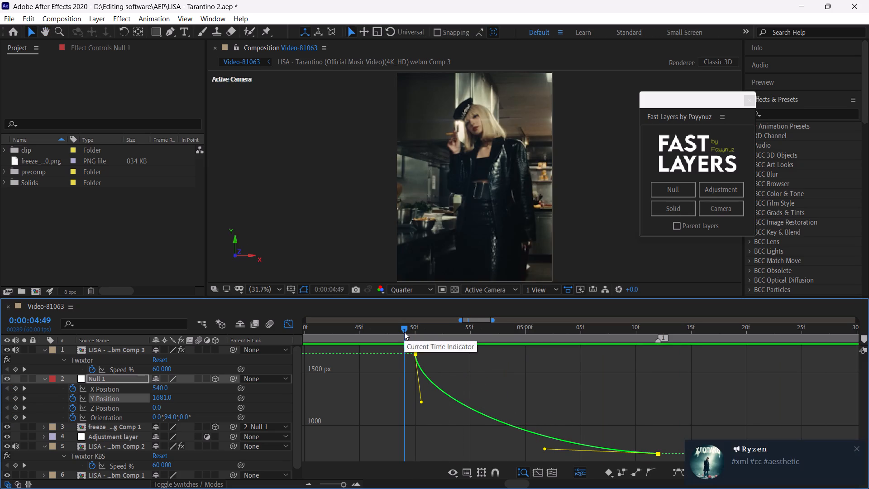
Save the project and switch the timeline from the graph editor back to layer bars.
drag(404, 332, 417, 339)
key(ctrl+s)
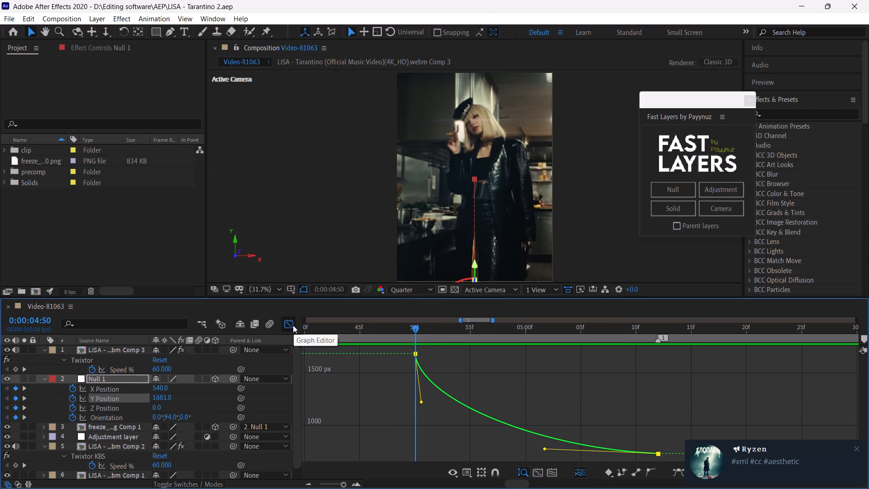
click(293, 325)
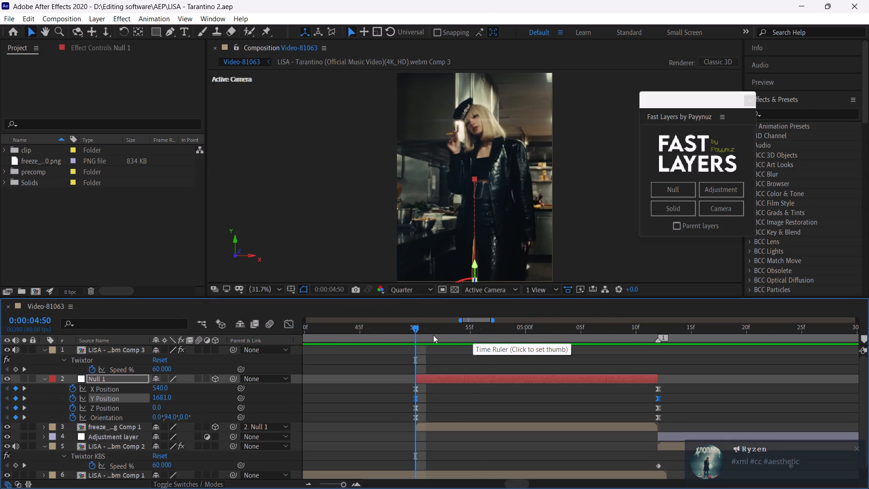
Preview the freeze-frame transition repeatedly from 0:00:04:48 to examine the reshaped motion.
click(394, 333)
key(space)
click(394, 333)
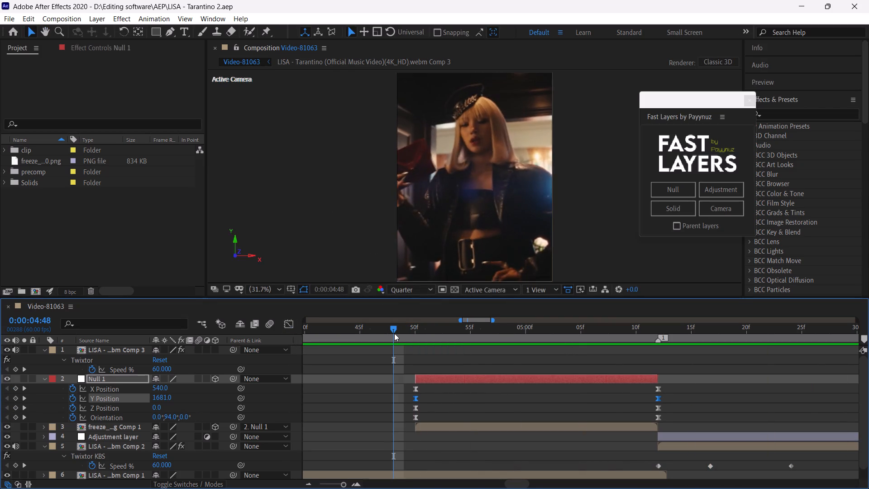
key(space)
click(394, 333)
key(space)
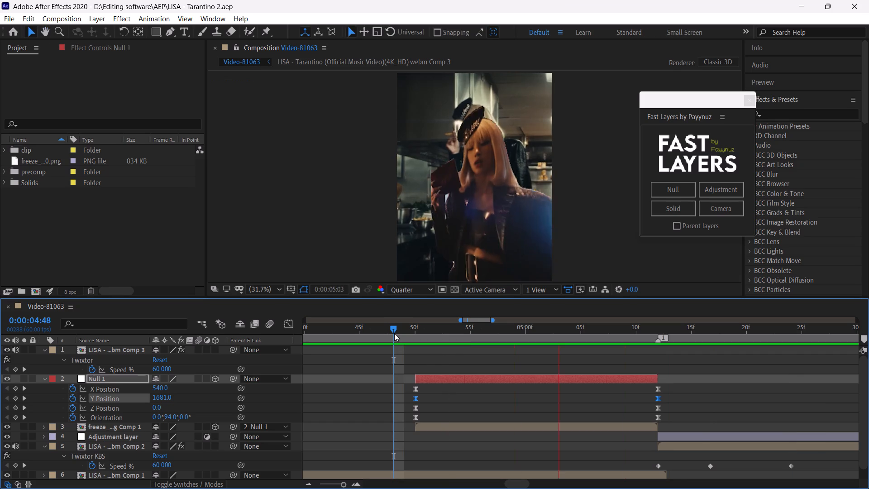
Go to 0:00:05:12, hide the LISA Comp 2 layer (layer 5), and play the composition from there.
drag(639, 332, 660, 345)
click(668, 447)
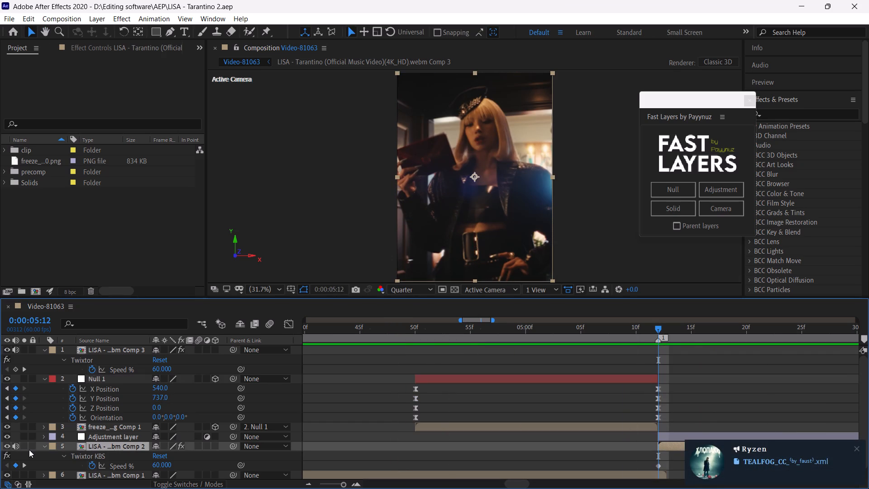
click(8, 446)
key(space)
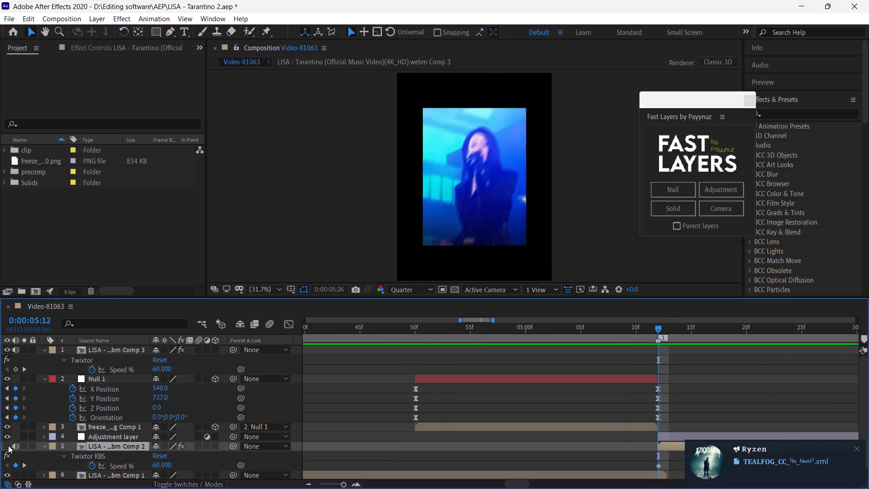
Replay the reference video from 0:00:05:12 to examine its motion, and show the LISA Comp 2 layer (layer 5) again.
click(658, 329)
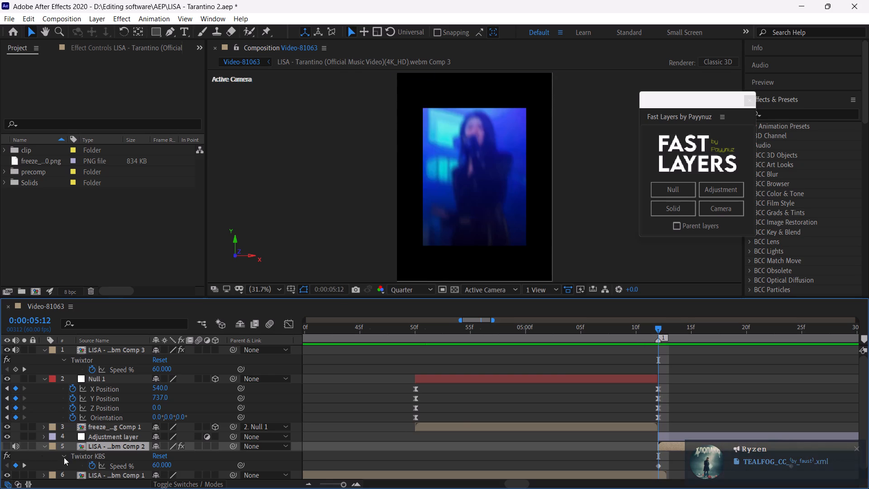
click(656, 329)
key(space)
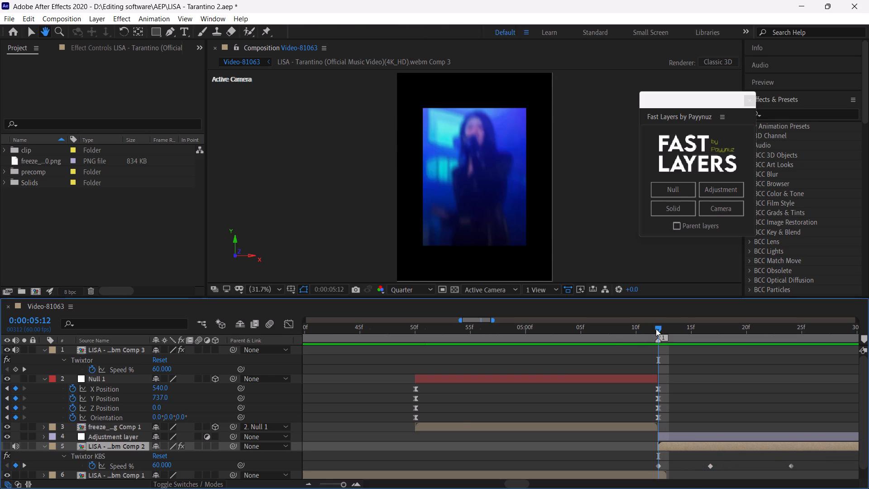
click(656, 329)
key(space)
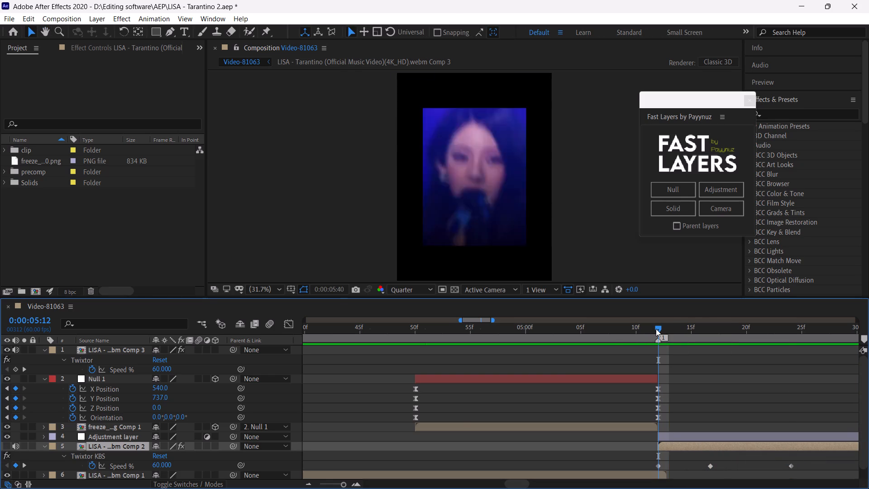
click(656, 329)
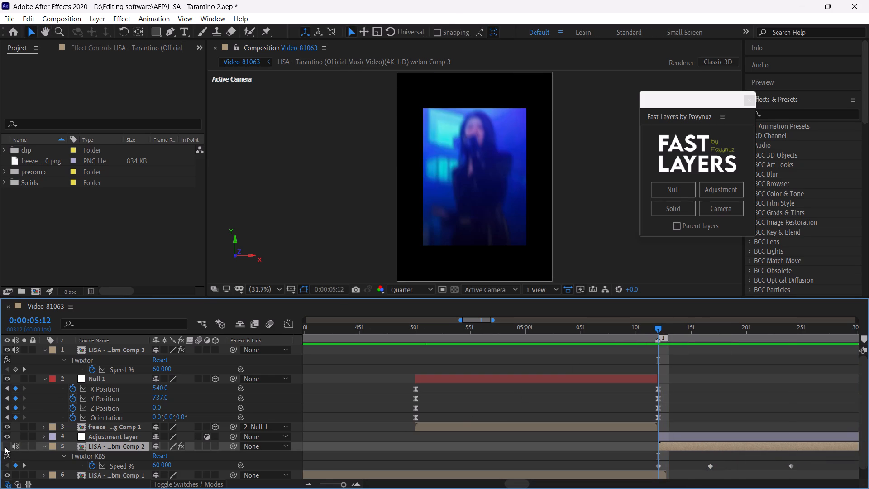
click(5, 445)
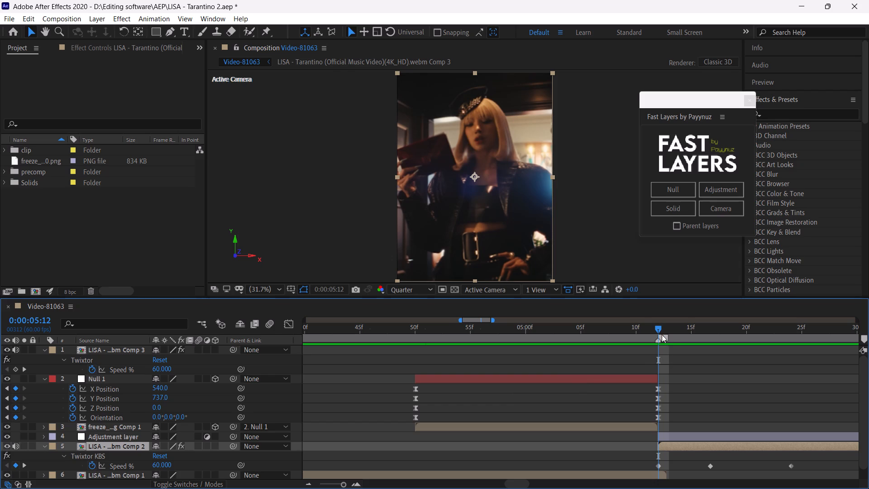
Split the Adjustment layer above LISA Comp 2 at marker 2 (0:00:05:40).
drag(658, 326, 795, 345)
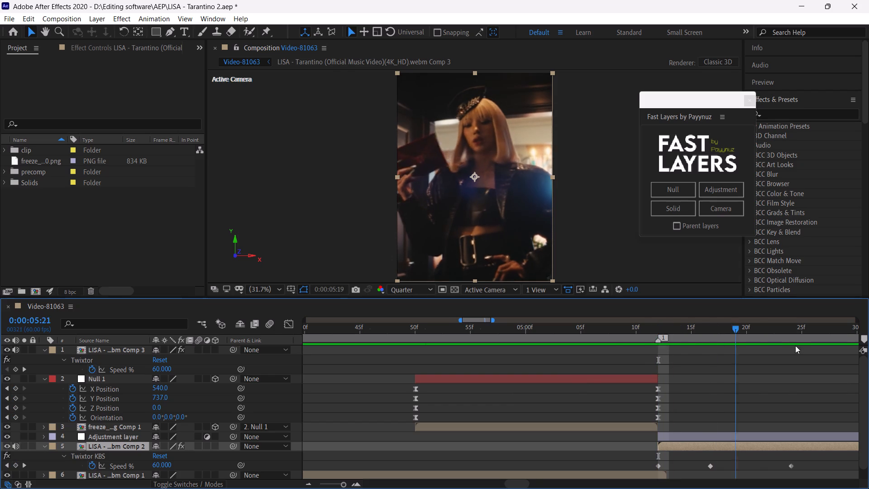
drag(795, 345, 629, 363)
click(309, 483)
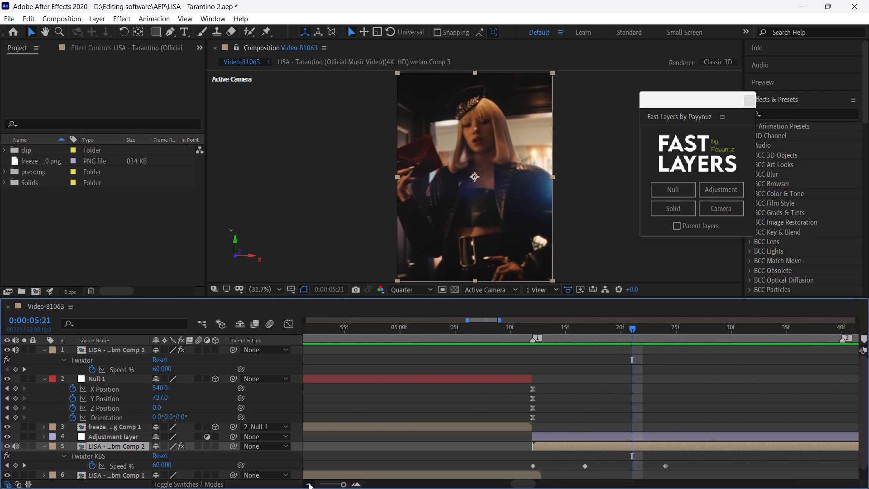
click(309, 483)
click(309, 483)
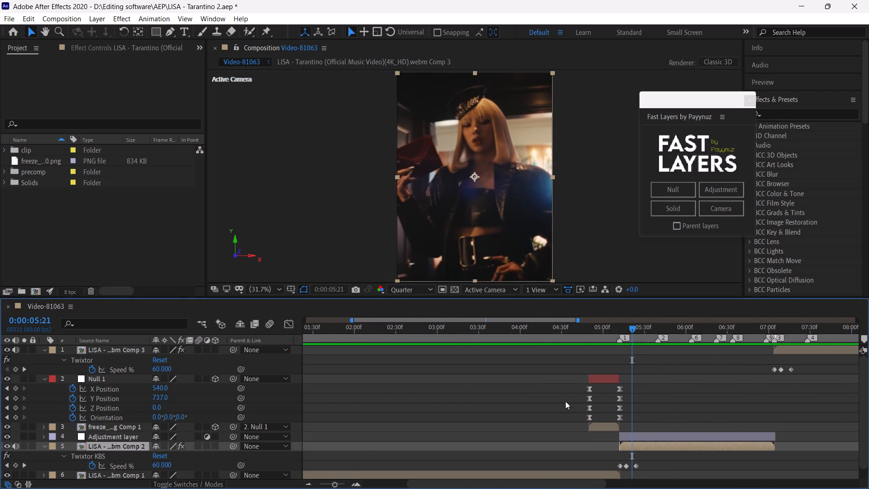
click(683, 437)
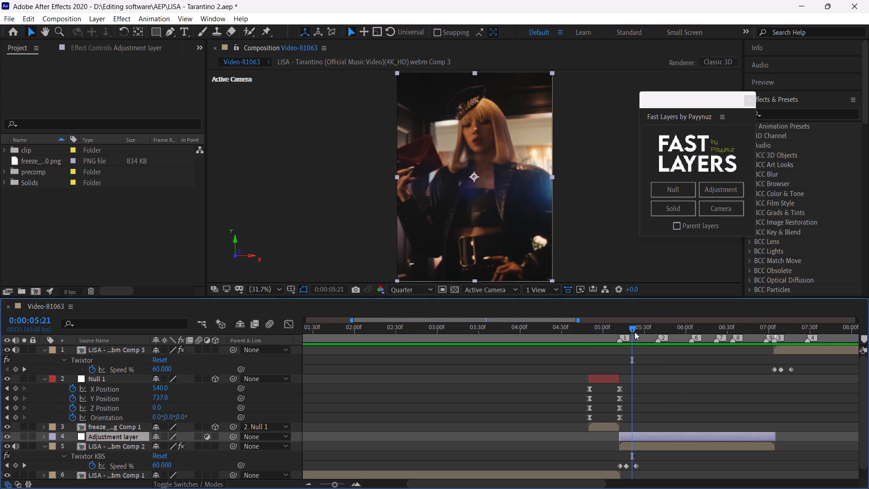
drag(631, 329, 657, 351)
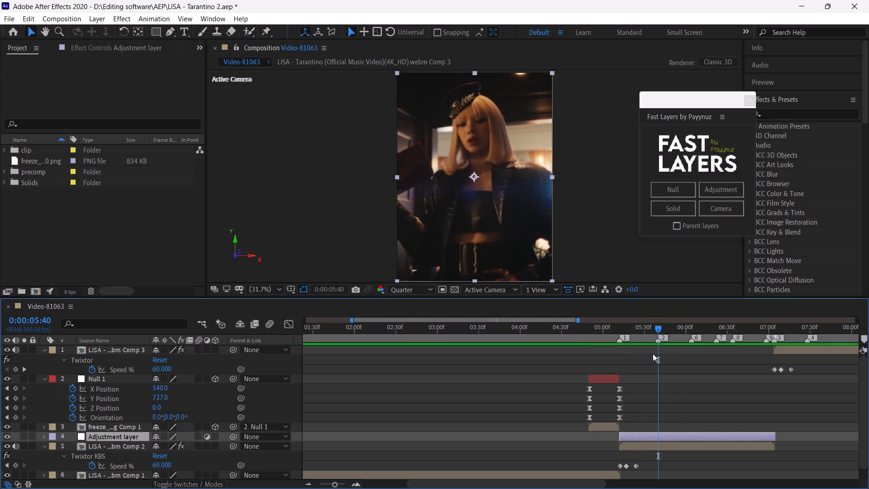
click(340, 486)
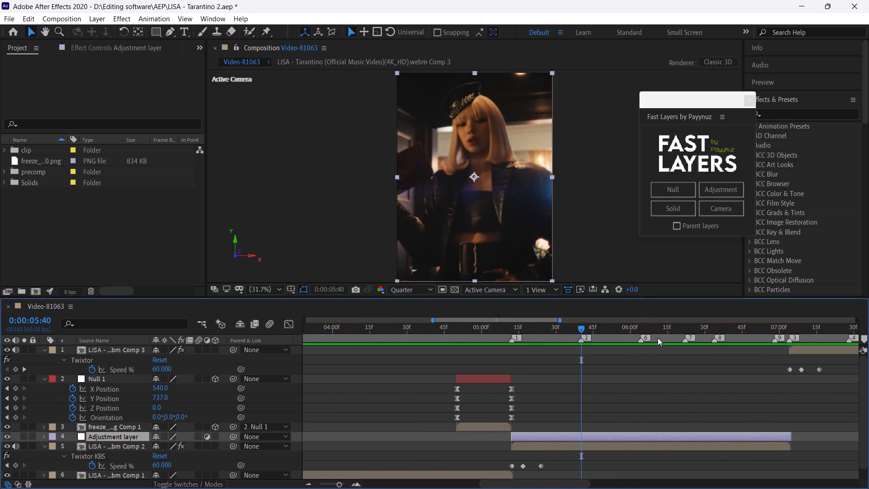
key(ctrl+shift+d)
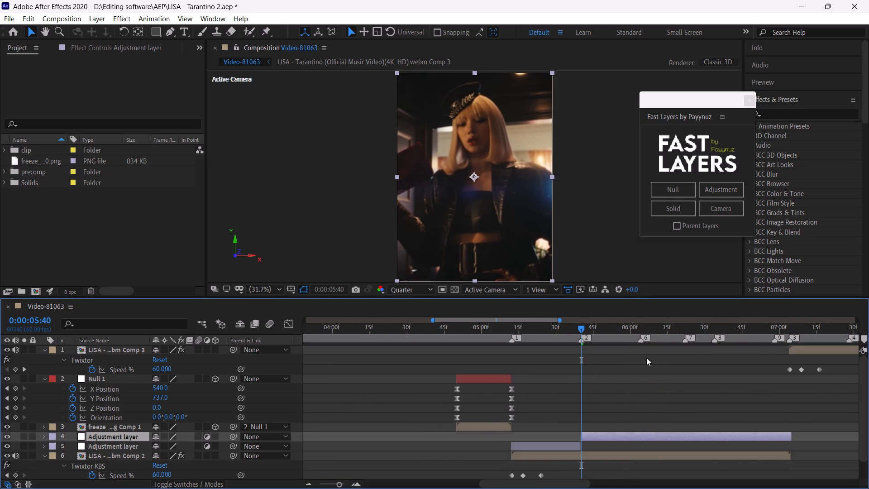
Split the remaining Adjustment layer piece at markers 6, 7 and 8 (0:00:06:04, 0:00:06:22 and 0:00:06:34).
drag(626, 336, 640, 344)
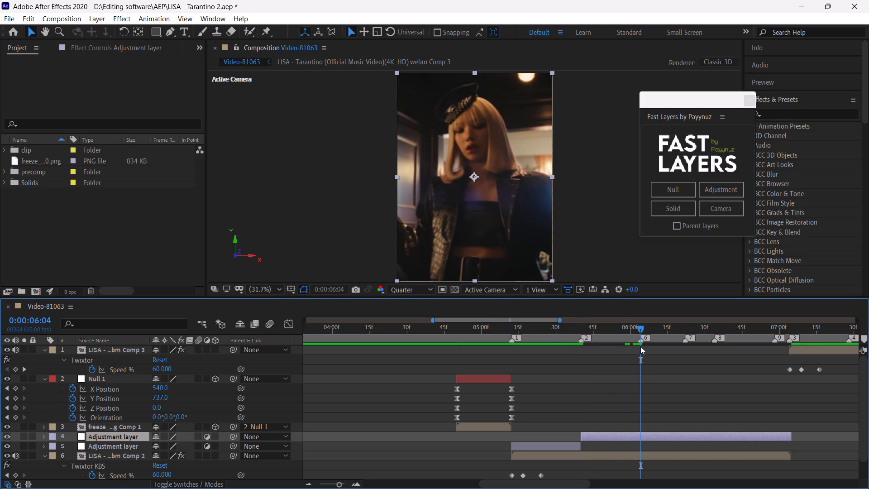
key(ctrl+shift+d)
drag(678, 331, 683, 339)
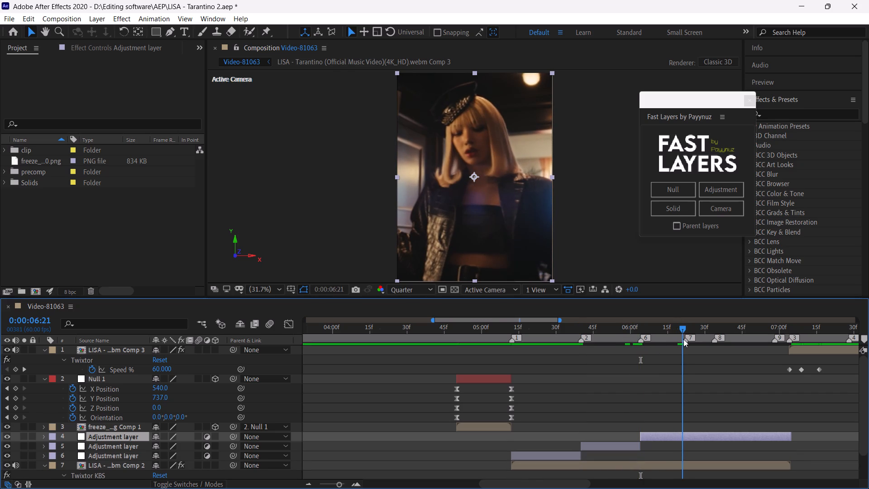
drag(683, 339, 684, 341)
key(ctrl+shift+d)
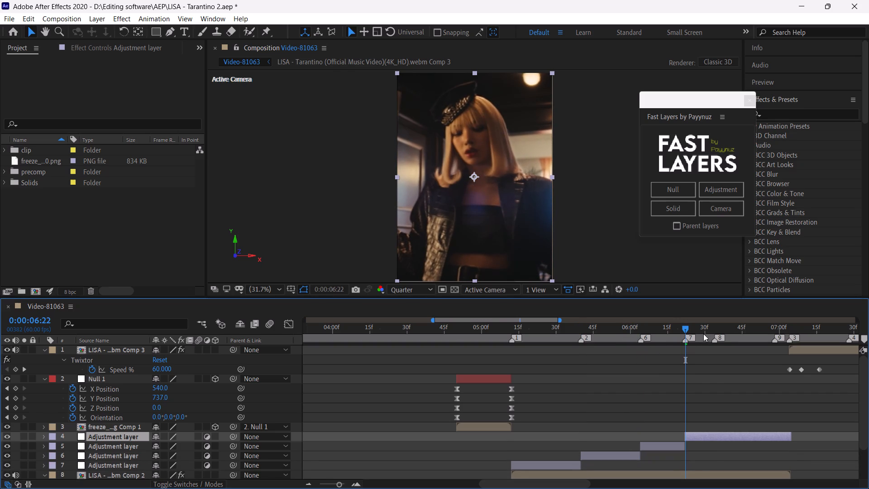
drag(703, 334, 715, 345)
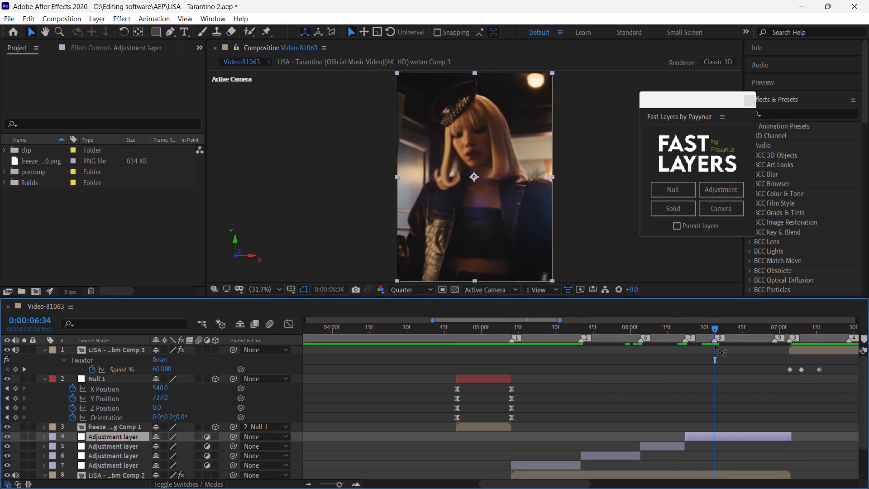
key(ctrl+shift+d)
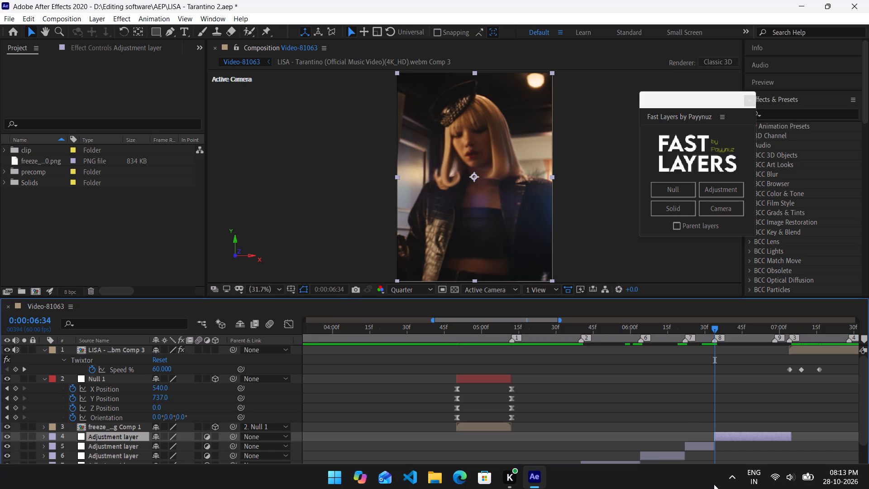
Hide LISA Comp 2 (layer 9) and scrub the reference video from 0:00:05:26 to 0:00:06:59 to examine its beat effects, ending at 0:00:05:12.
scroll(654, 403, down, 2)
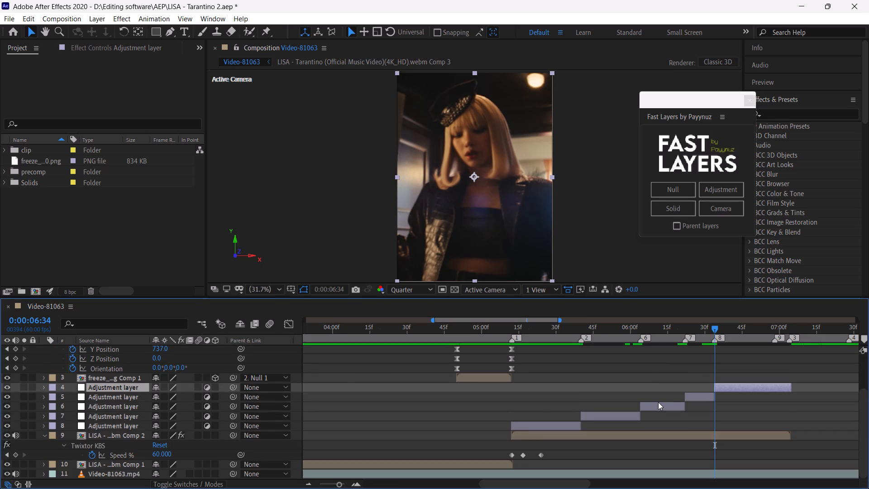
click(546, 331)
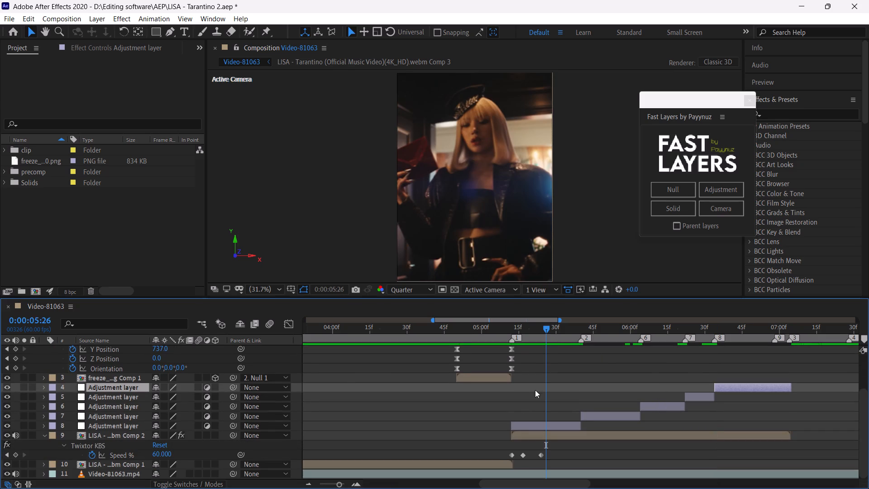
click(5, 437)
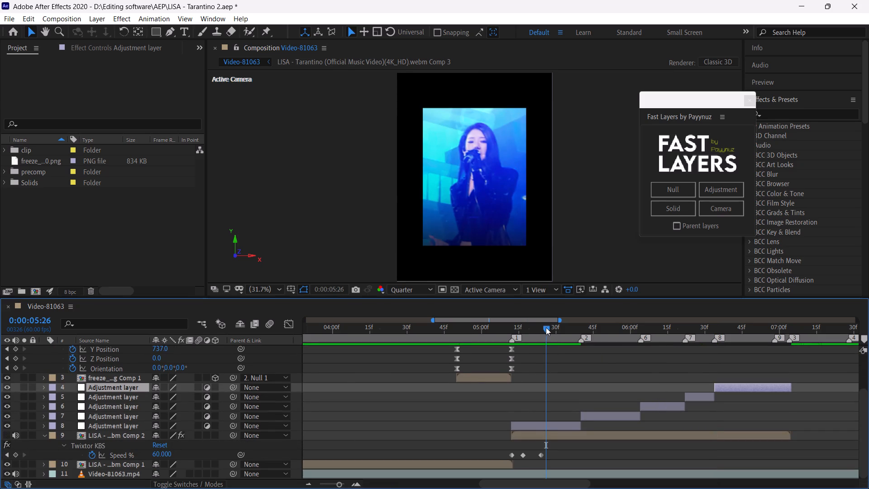
drag(546, 326, 553, 340)
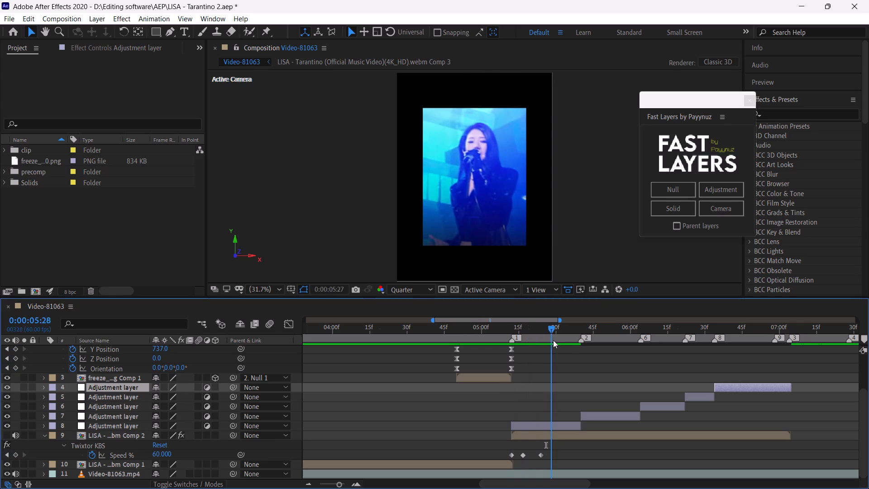
drag(553, 340, 597, 358)
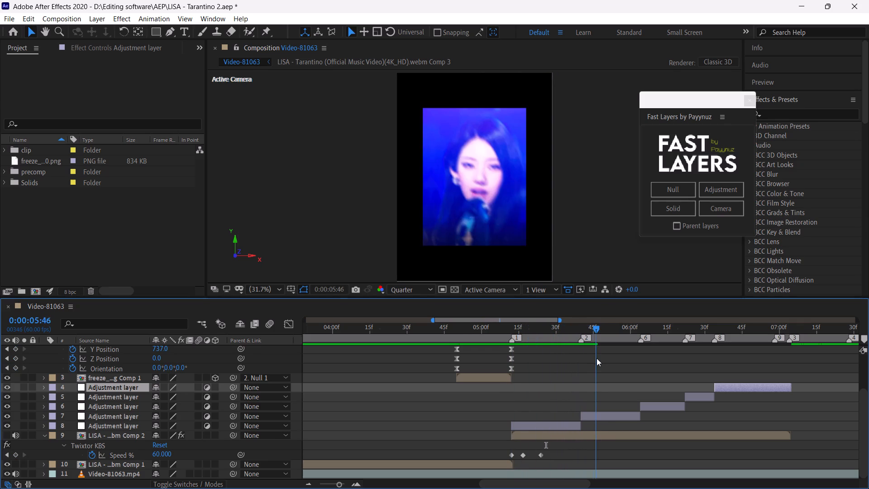
drag(597, 358, 637, 374)
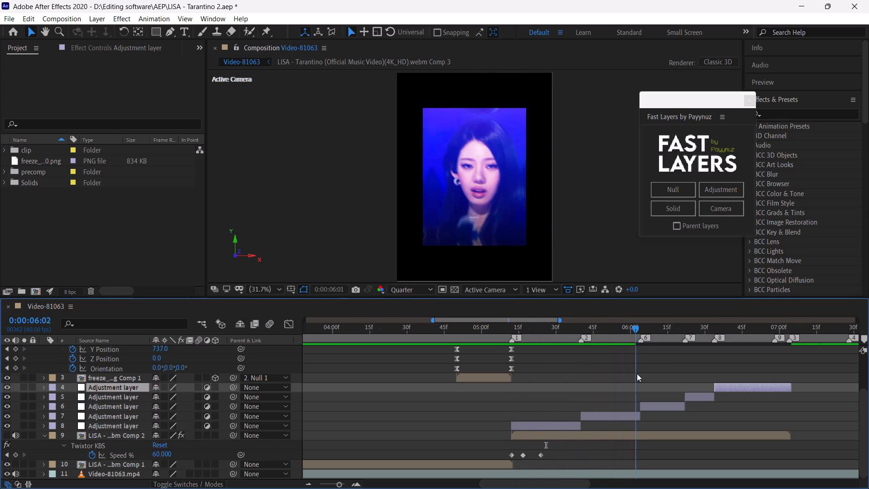
drag(637, 374, 671, 389)
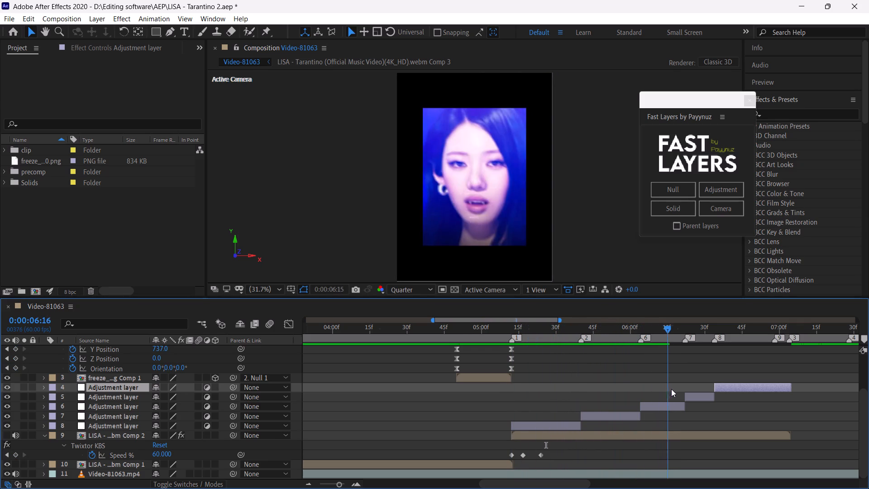
drag(671, 389, 700, 403)
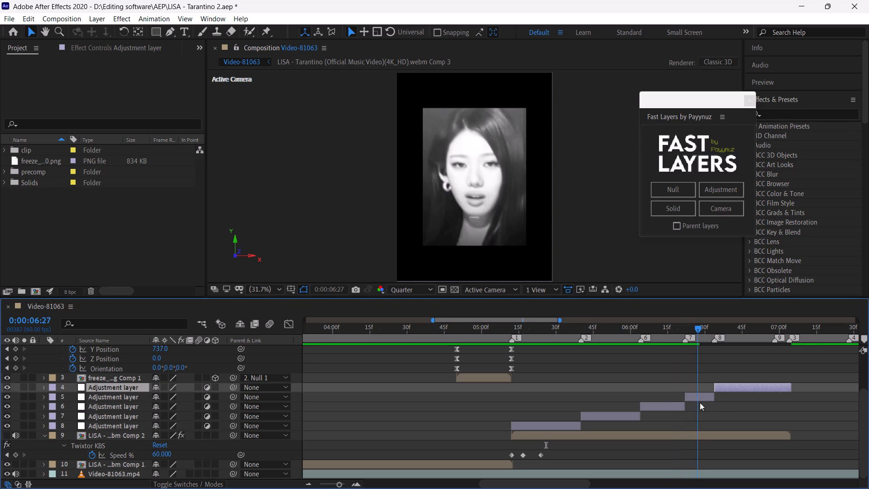
drag(700, 403, 752, 412)
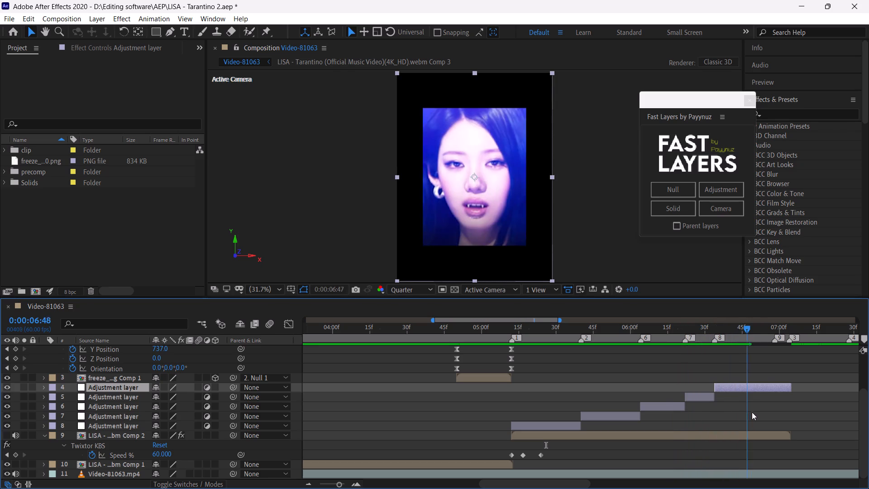
drag(752, 412, 776, 419)
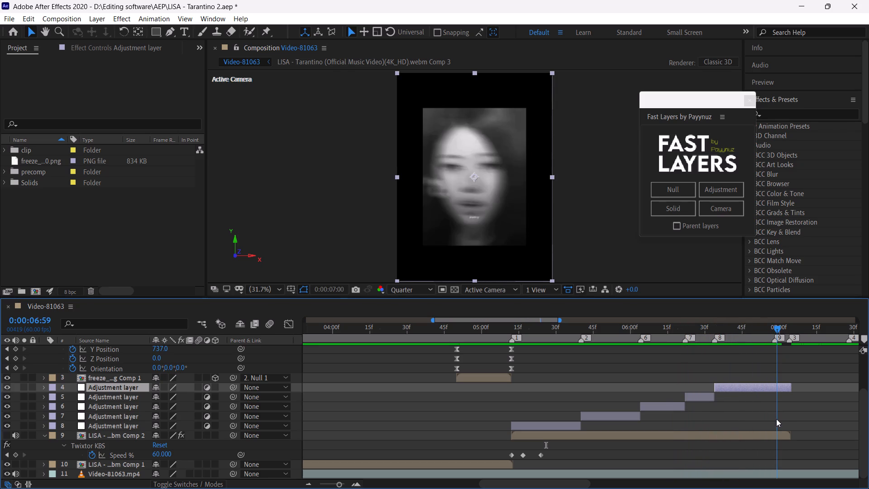
drag(776, 419, 511, 390)
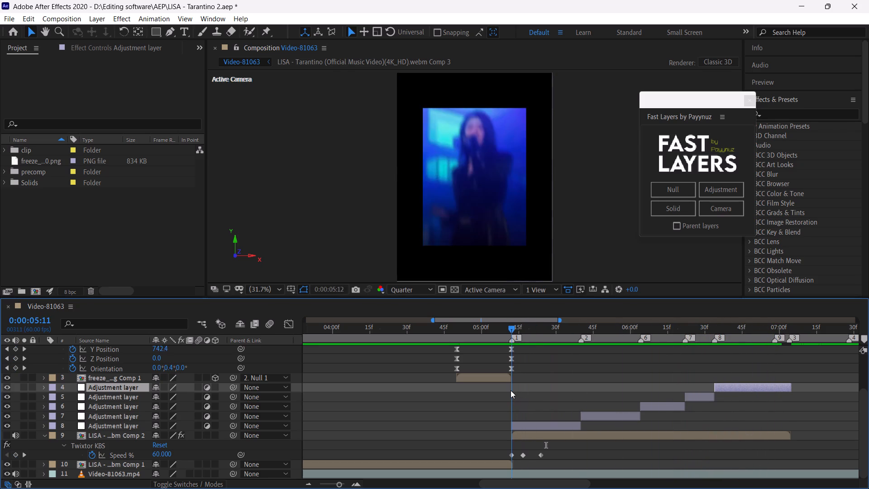
drag(511, 390, 513, 395)
Show LISA Comp 2 and apply the Alex's Aggressive Zoom In preset from the 3K Special Editing Pack to Adjustment layer 8 at 0:00:05:12.
click(531, 425)
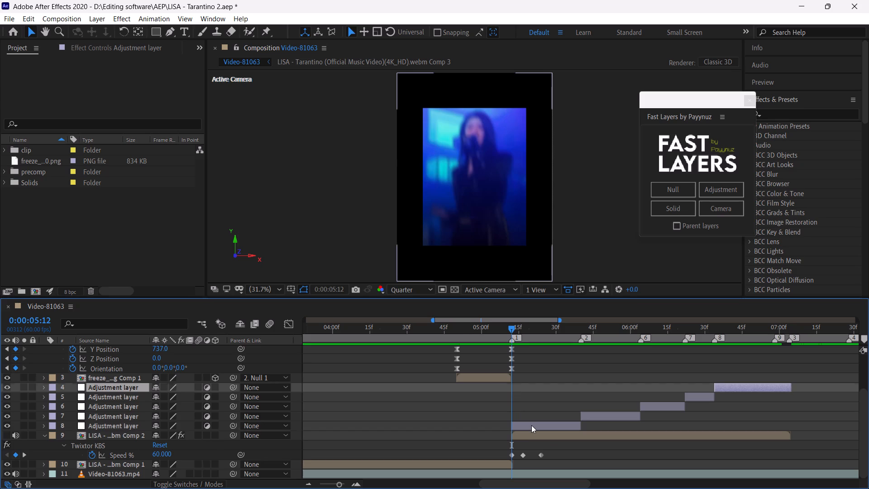
click(7, 434)
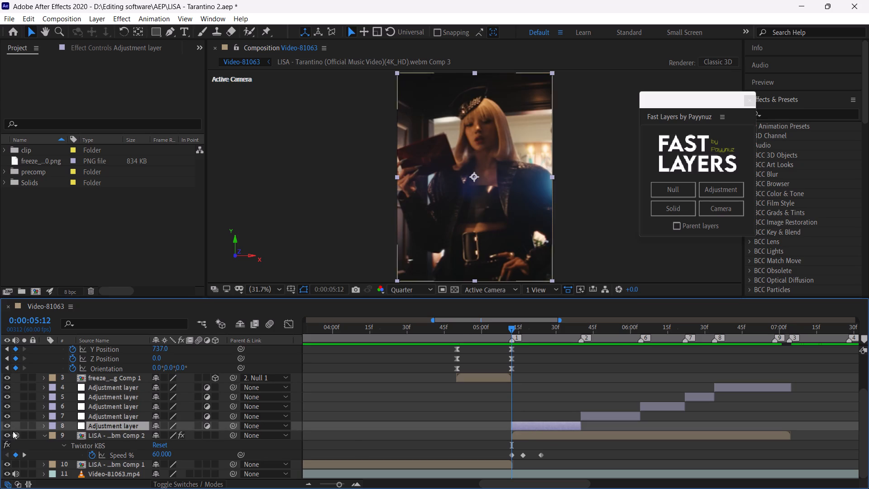
click(158, 21)
click(174, 52)
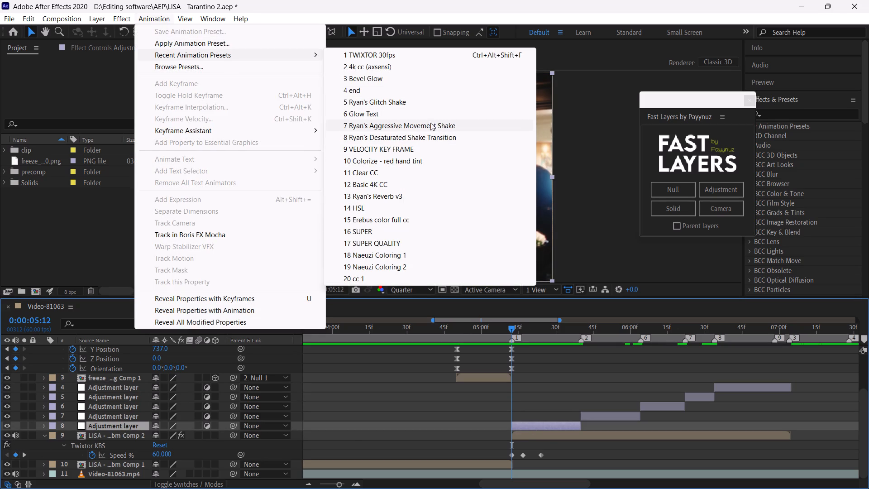
click(210, 43)
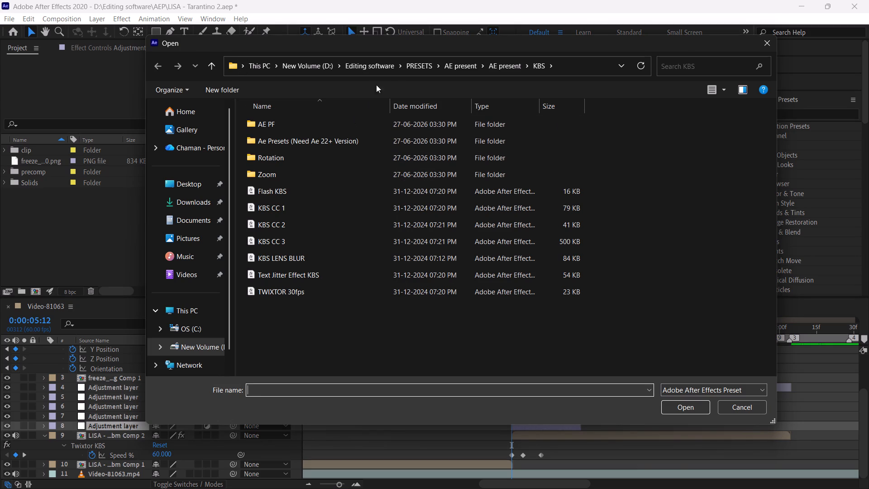
click(422, 65)
double_click(328, 139)
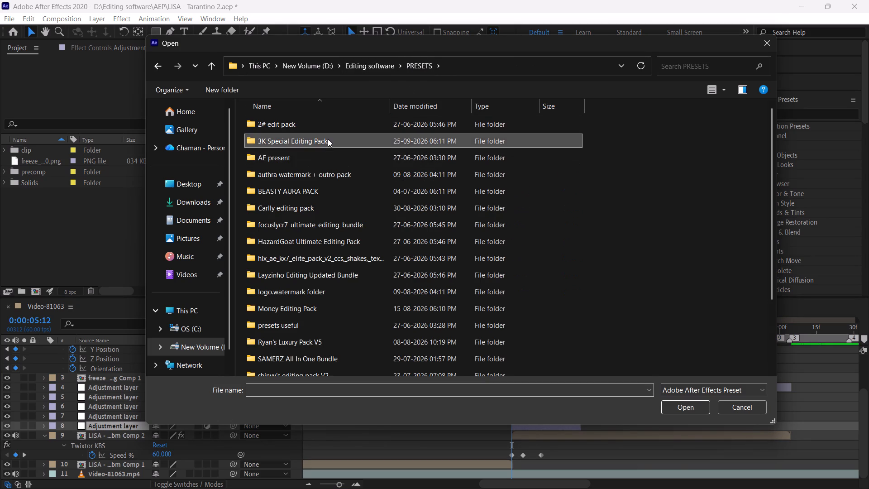
double_click(328, 127)
scroll(315, 287, down, 1)
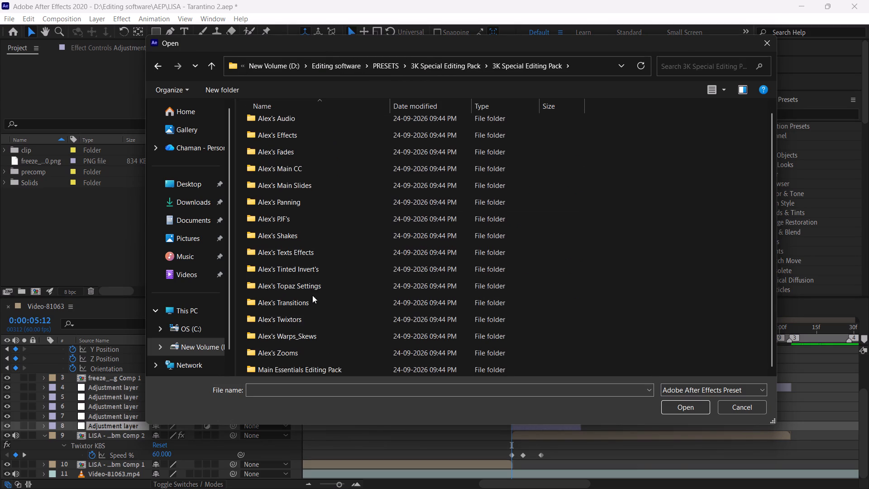
double_click(310, 350)
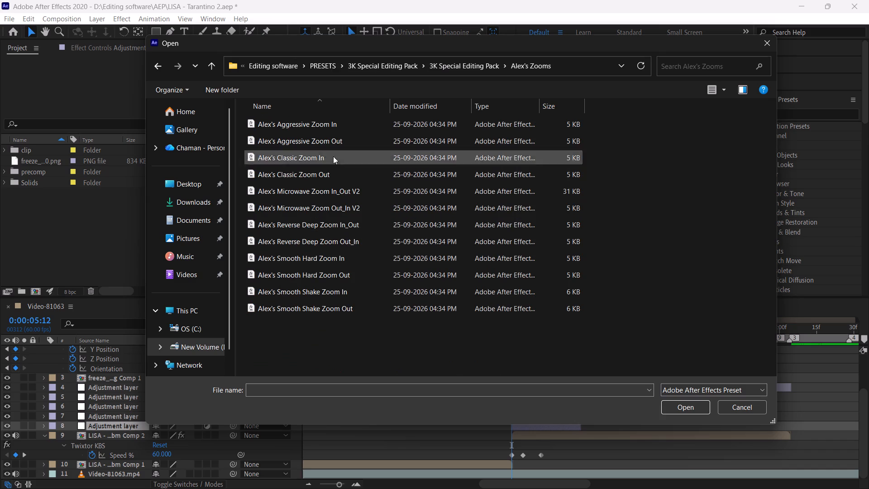
click(336, 126)
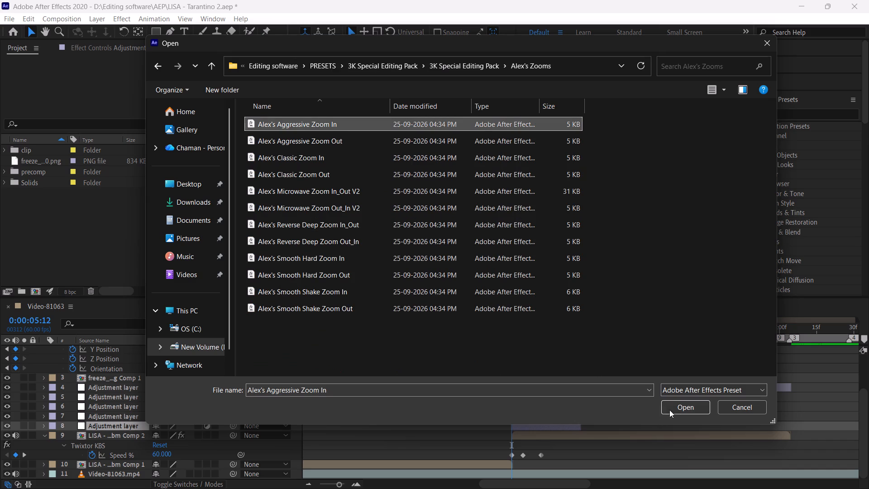
click(674, 409)
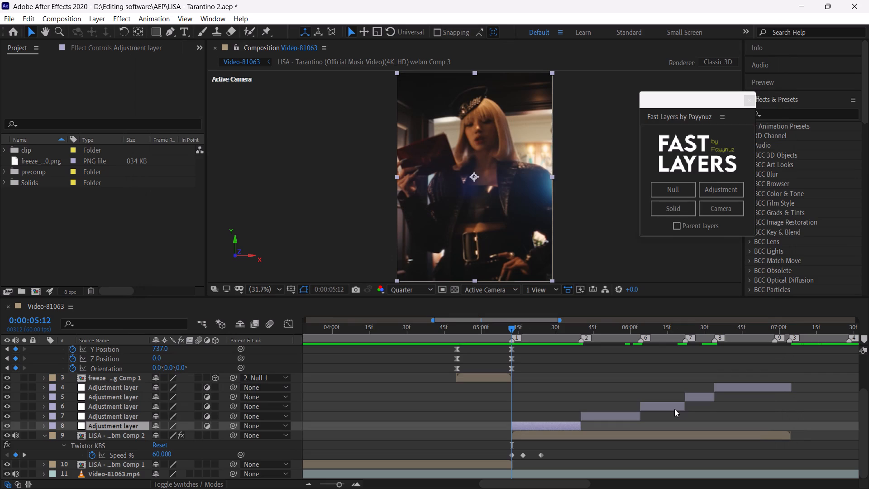
Reveal Adjustment layer 8's keyframes and move its last Z Dist keyframe to the layer's end at marker 2 (0:00:05:40).
key(u)
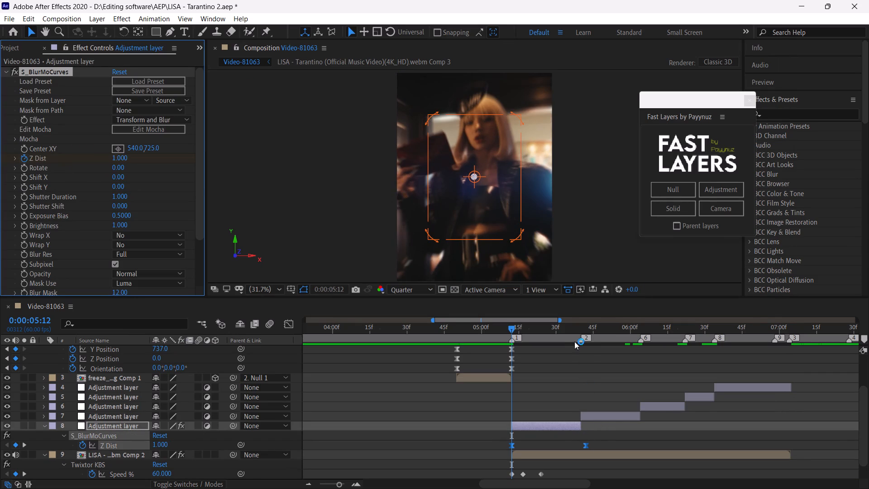
drag(568, 331, 580, 353)
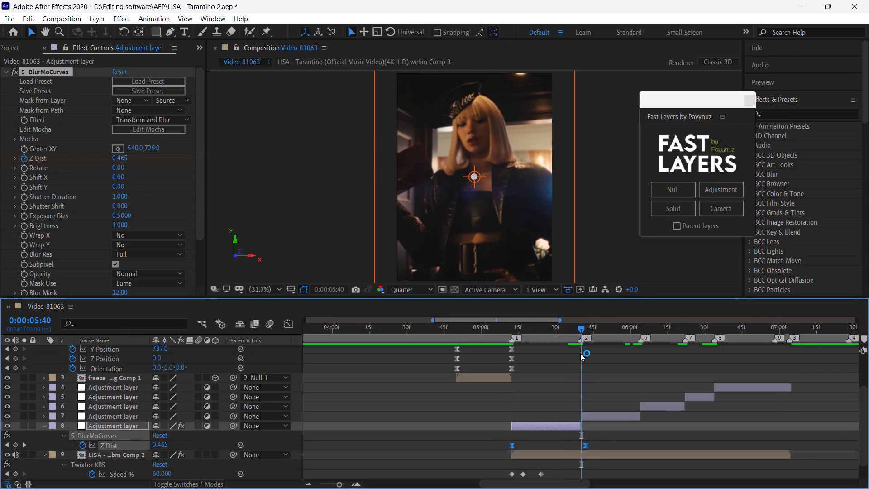
alt+drag(585, 446, 583, 446)
alt+drag(583, 446, 581, 446)
Apply the Alex's Aggressive Zoom Out preset from the Alex's Zooms folder to Adjustment layer 7 at 0:00:05:40.
click(593, 415)
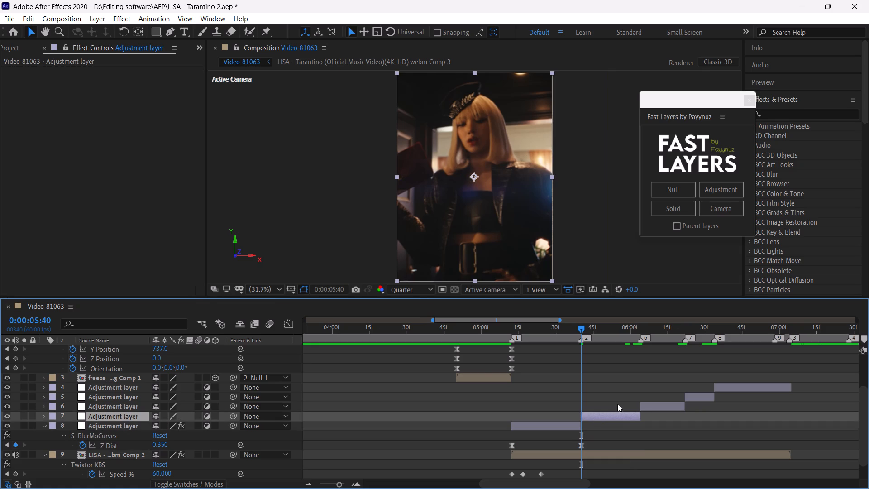
click(160, 21)
click(169, 56)
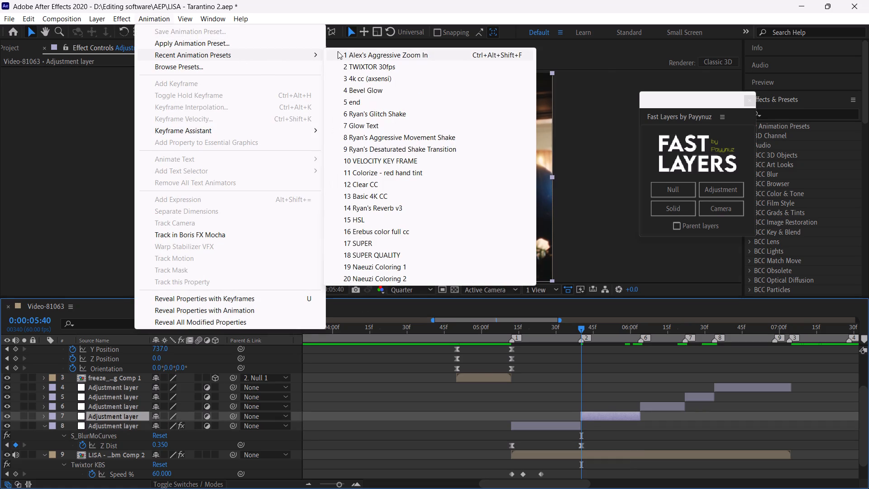
click(226, 42)
click(345, 144)
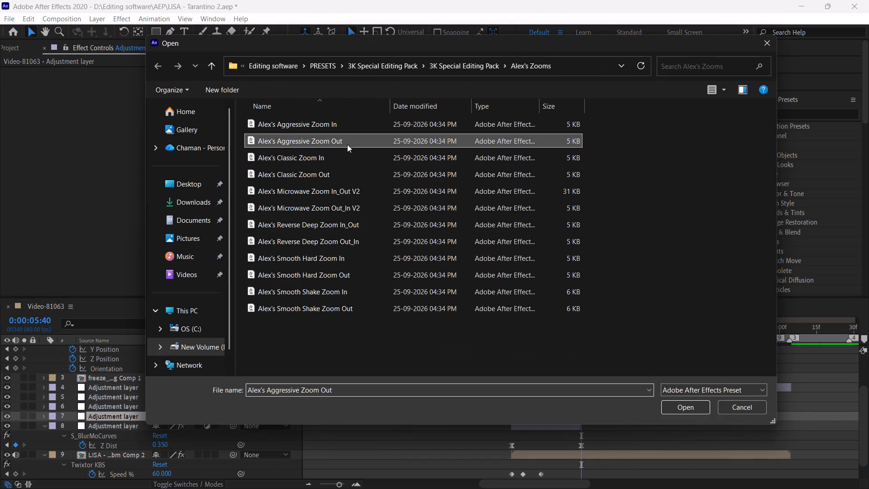
click(684, 409)
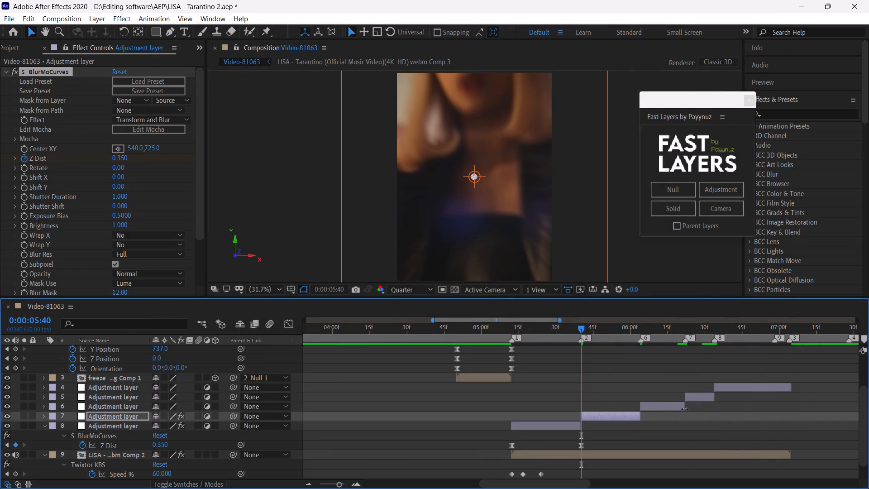
Play the composition repeatedly from 0:00:05:10 to examine the zoom-in and zoom-out motion across the first two Adjustment layer pieces.
click(506, 326)
key(space)
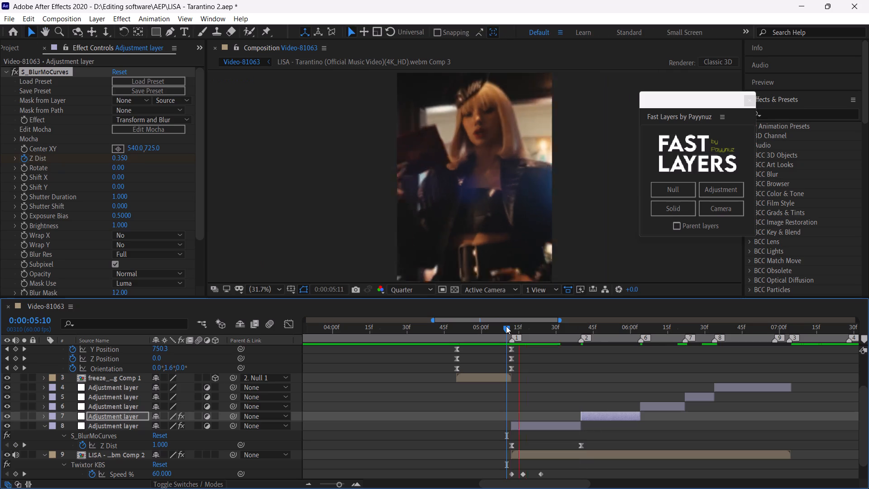
click(506, 326)
key(space)
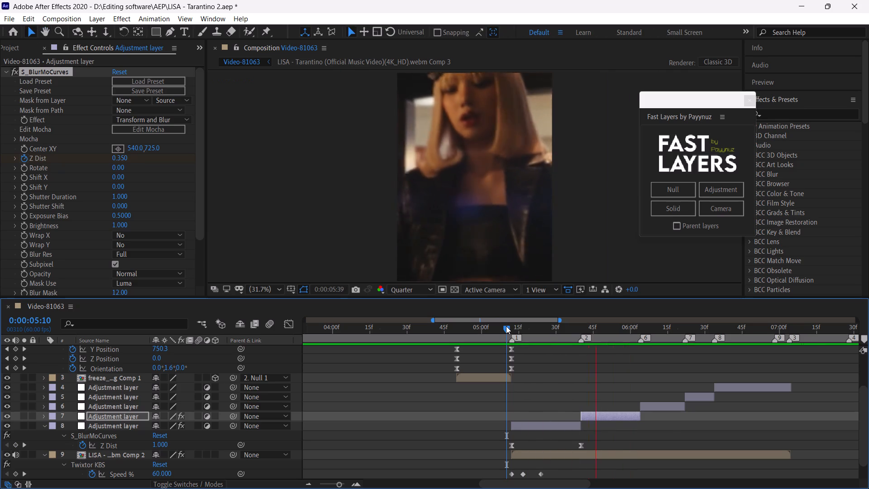
click(506, 326)
key(space)
click(506, 326)
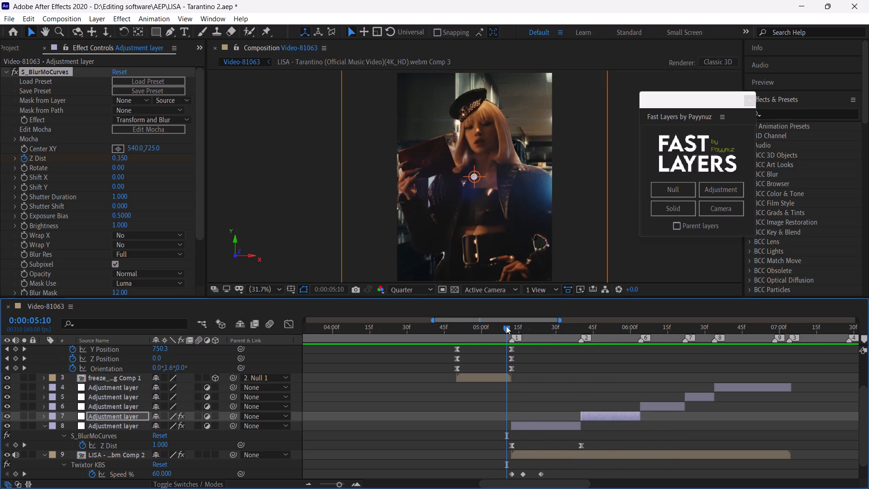
key(space)
click(506, 326)
key(space)
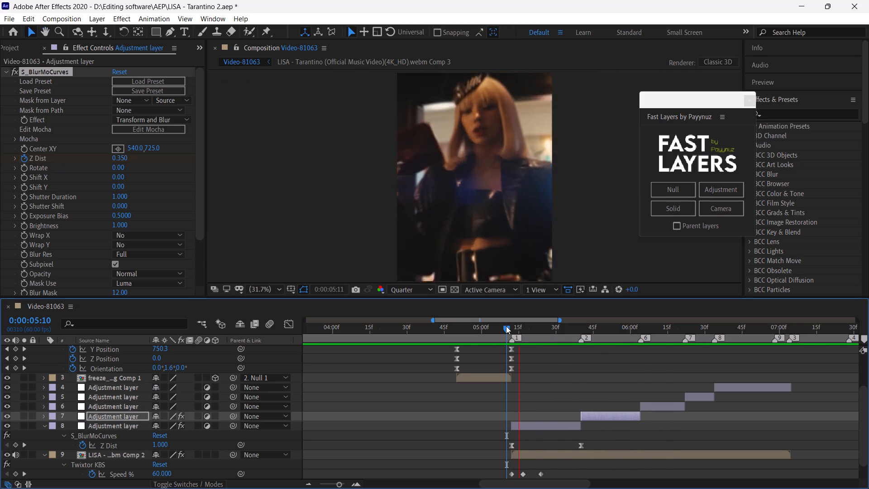
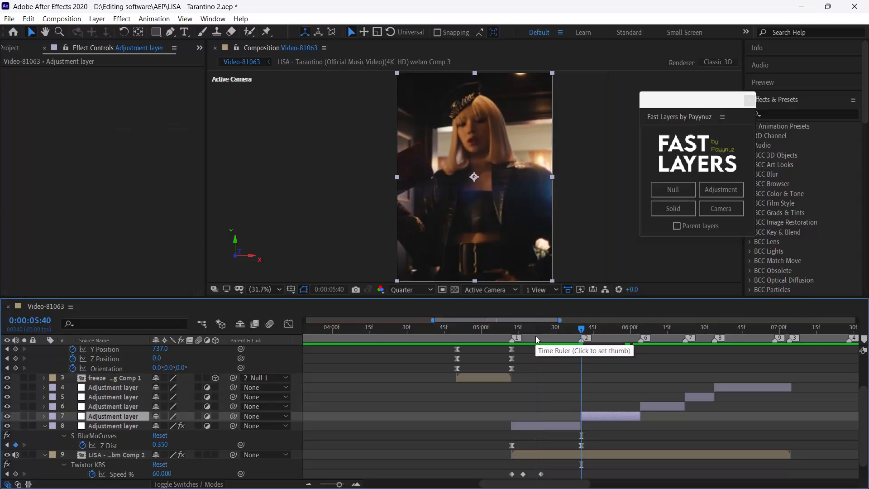
Undo the keyframe move and the Aggressive Zoom In preset on Adjustment layer 8.
key(ctrl+z)
key(ctrl+z)
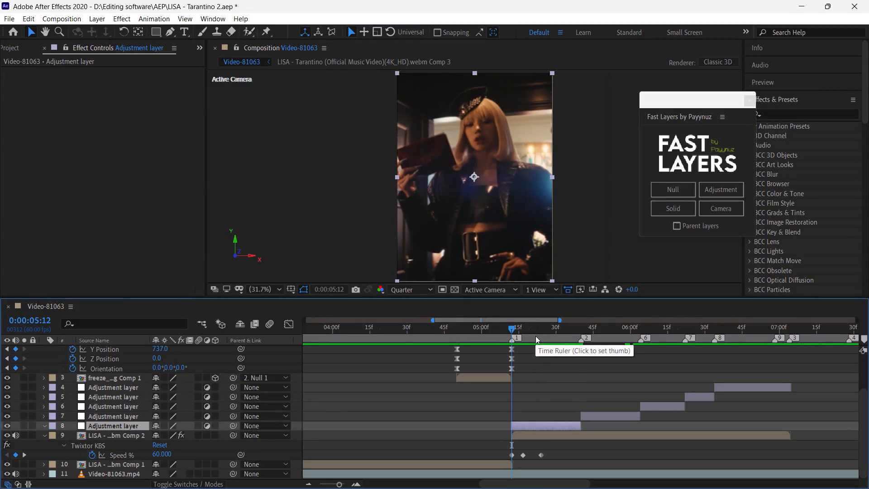
key(u)
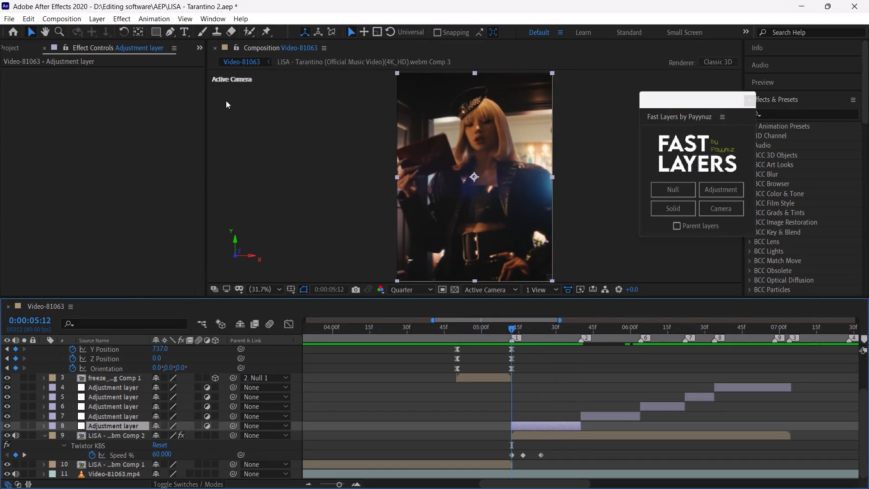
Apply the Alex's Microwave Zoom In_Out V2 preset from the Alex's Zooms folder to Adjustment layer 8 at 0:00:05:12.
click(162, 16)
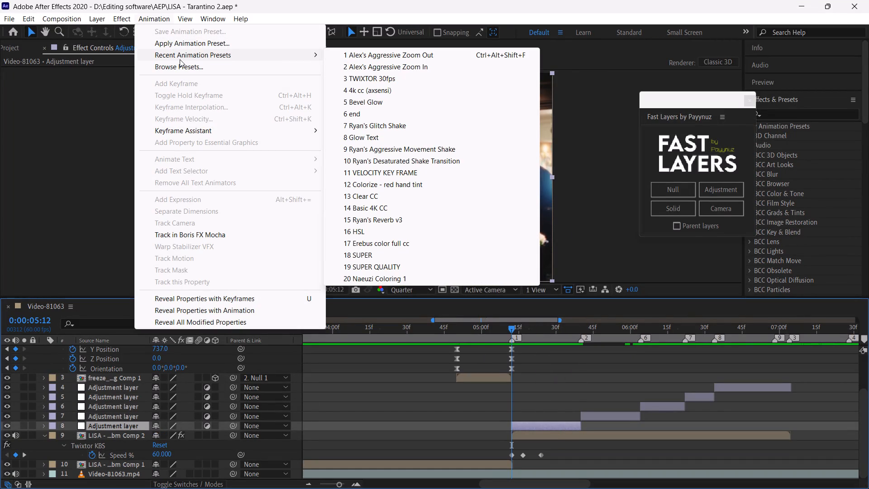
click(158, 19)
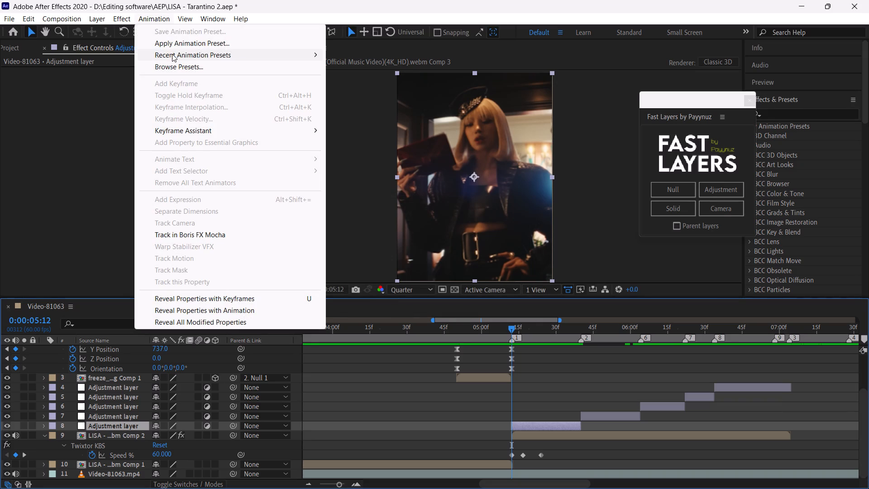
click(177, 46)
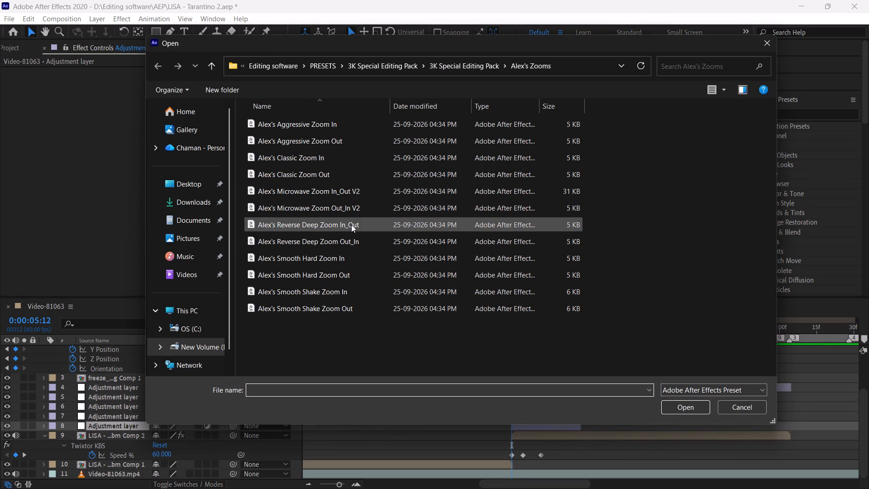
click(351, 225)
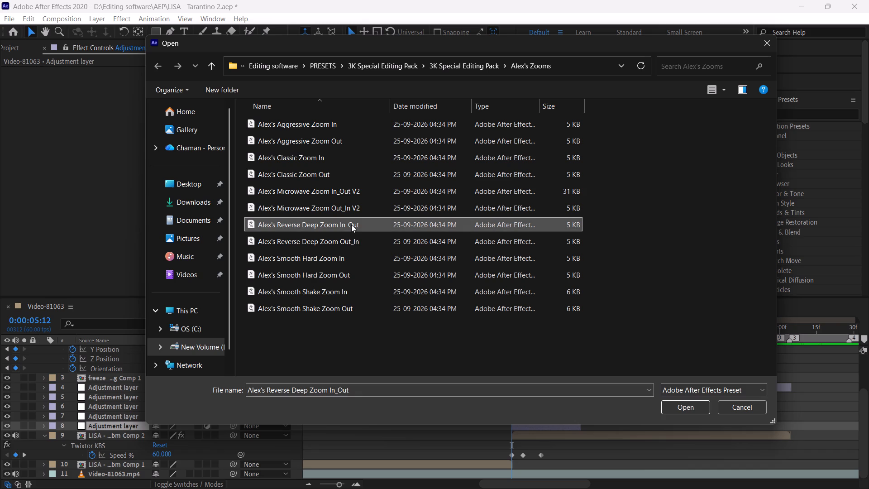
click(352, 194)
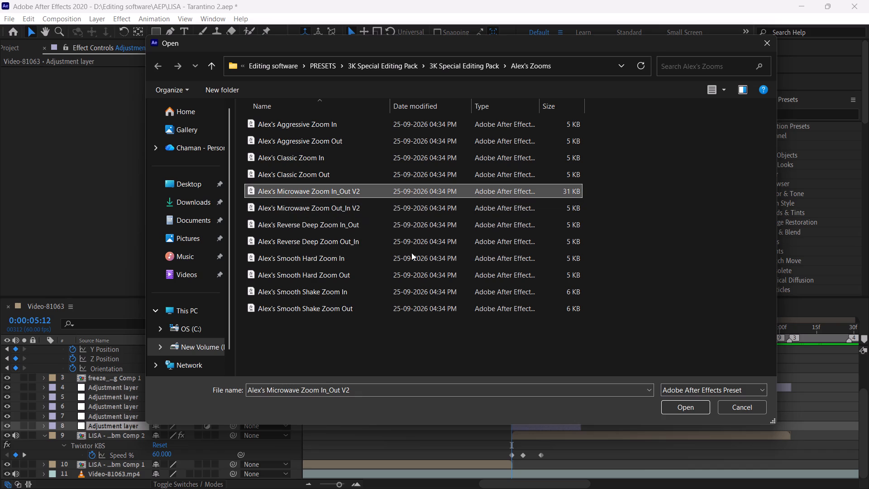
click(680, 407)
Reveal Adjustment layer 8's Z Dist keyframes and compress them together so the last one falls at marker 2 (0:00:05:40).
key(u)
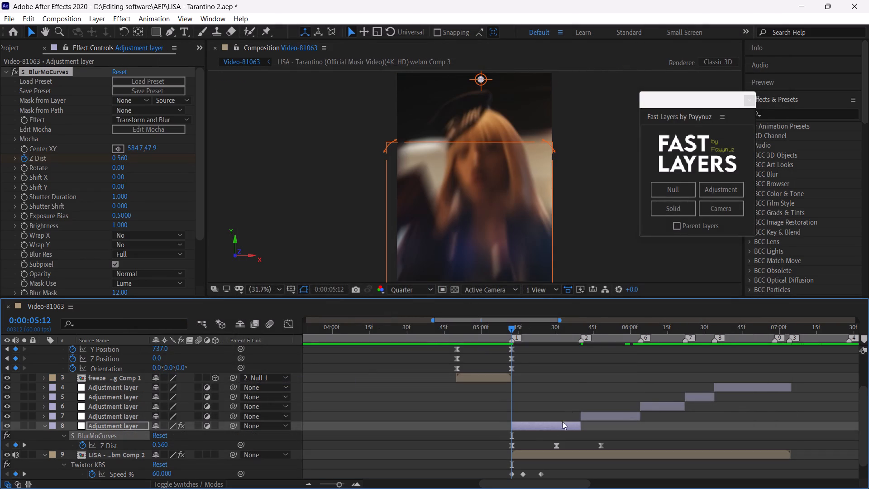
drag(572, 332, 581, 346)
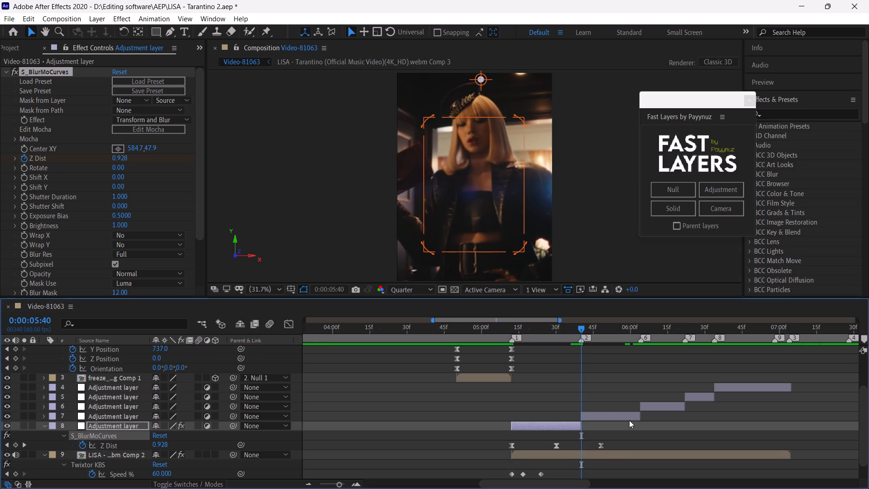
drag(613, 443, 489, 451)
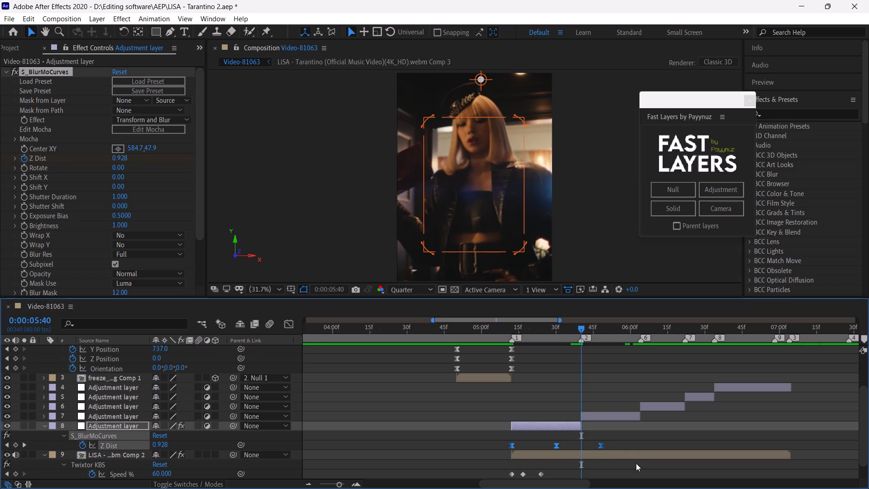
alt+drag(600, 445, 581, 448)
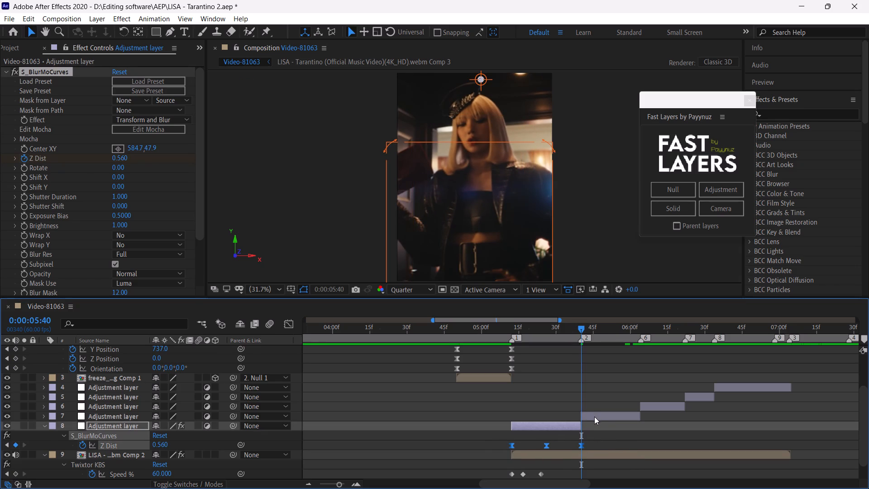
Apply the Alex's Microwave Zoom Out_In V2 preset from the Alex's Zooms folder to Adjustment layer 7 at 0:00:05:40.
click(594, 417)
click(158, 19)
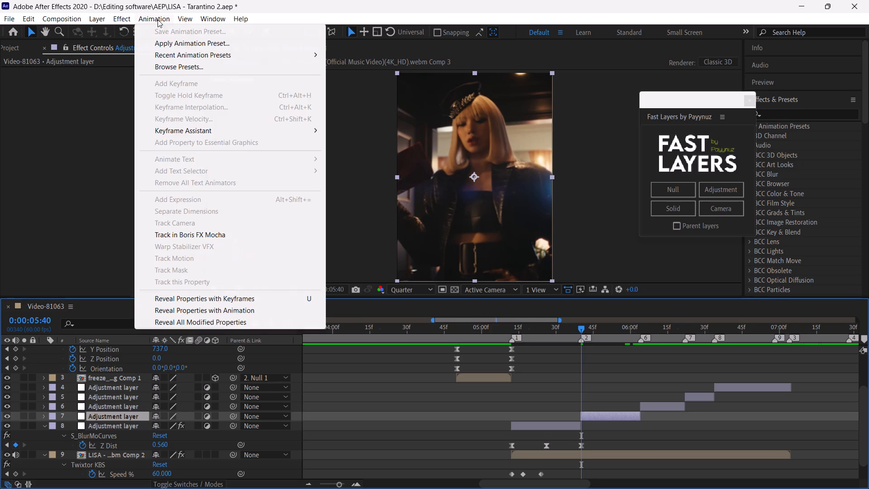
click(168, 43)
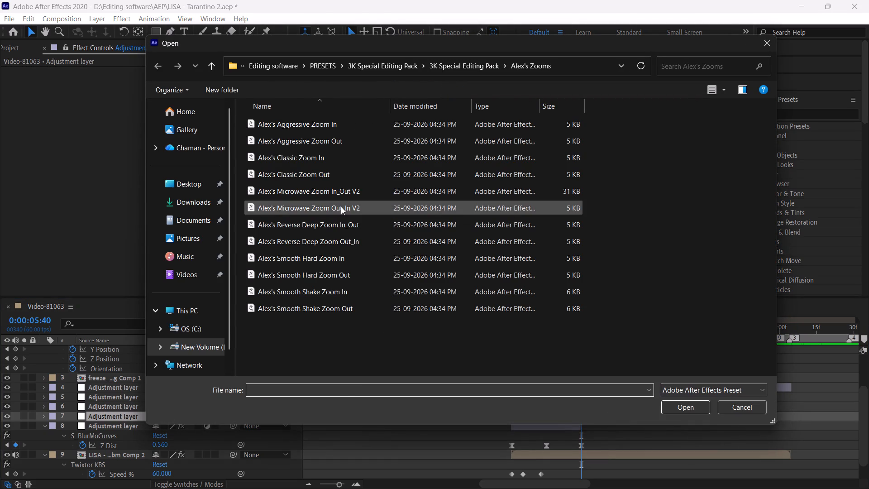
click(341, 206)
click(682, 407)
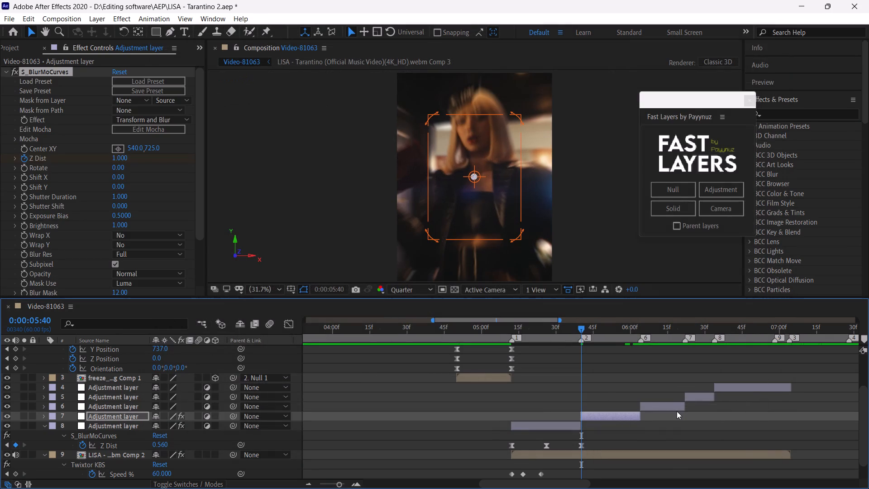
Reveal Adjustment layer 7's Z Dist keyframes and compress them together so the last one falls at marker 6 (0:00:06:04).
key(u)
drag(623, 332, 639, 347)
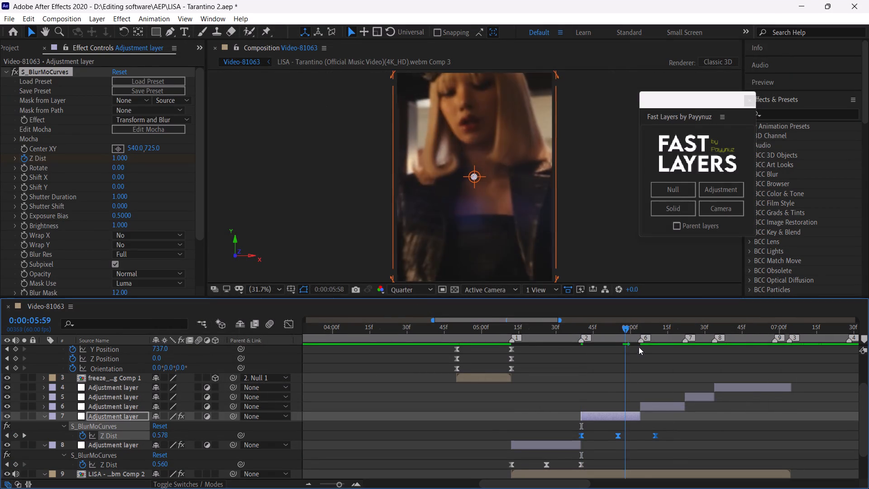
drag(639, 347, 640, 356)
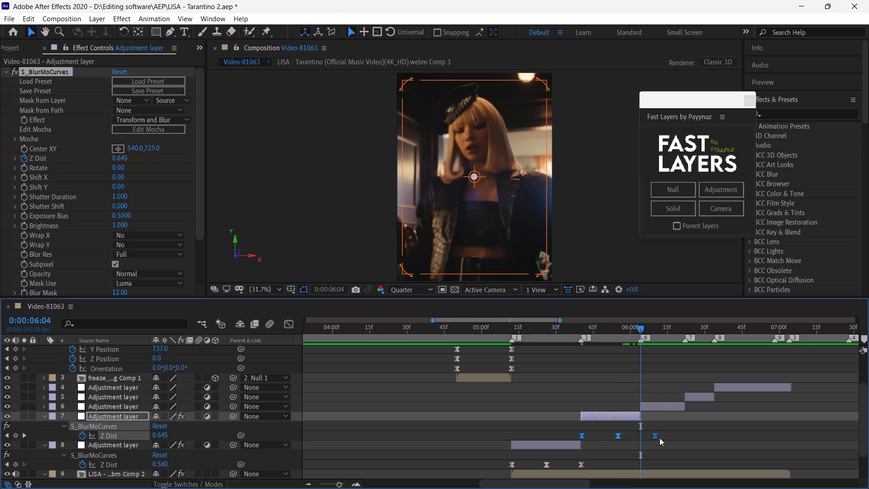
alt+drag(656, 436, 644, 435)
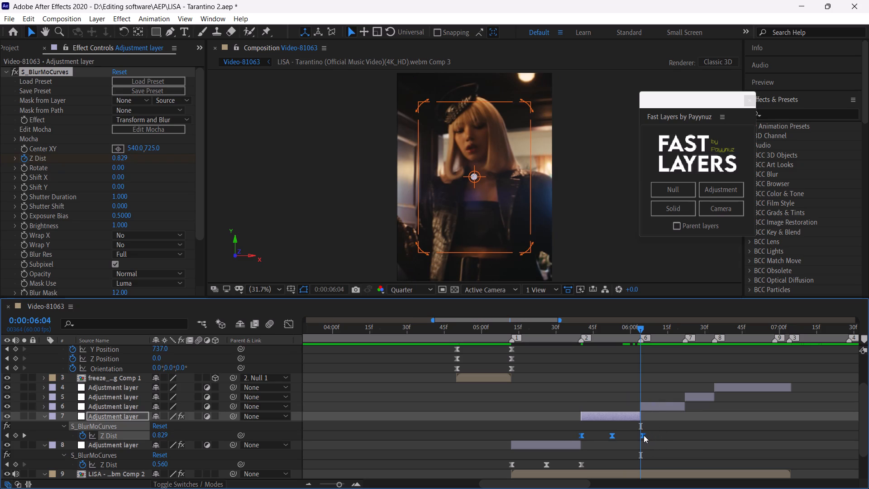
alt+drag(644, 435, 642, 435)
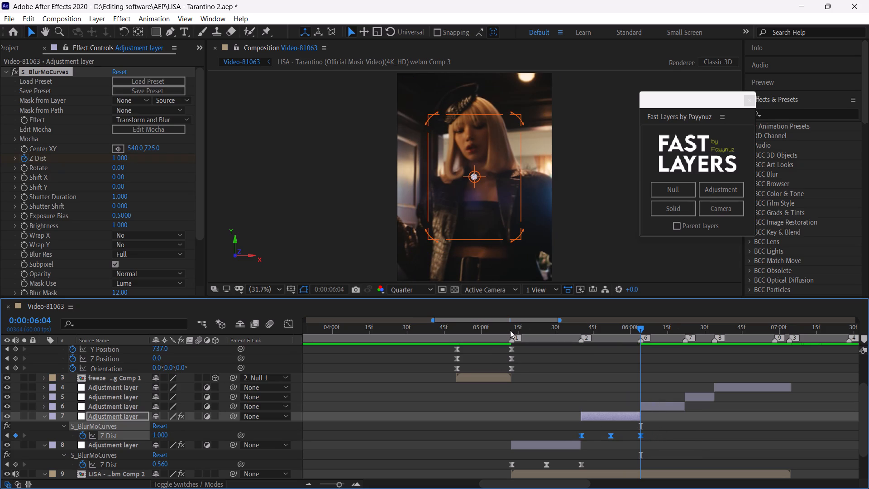
Play the composition repeatedly from 0:00:05:11 to examine the Microwave zoom motion across Adjustment layers 8 and 7.
click(510, 330)
key(space)
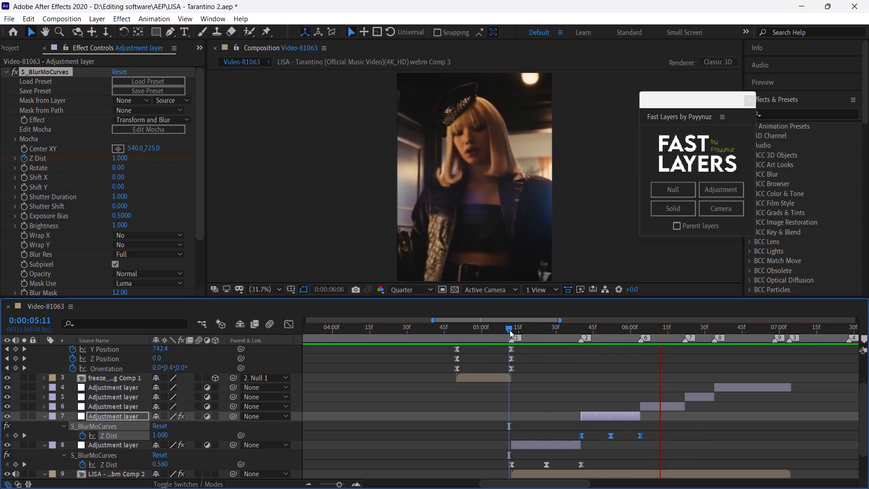
click(510, 330)
key(space)
click(510, 330)
key(space)
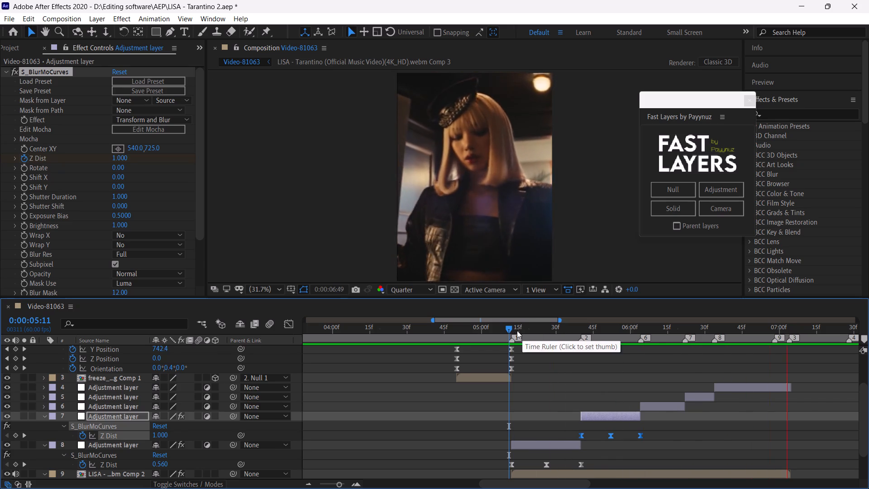
drag(514, 329, 540, 345)
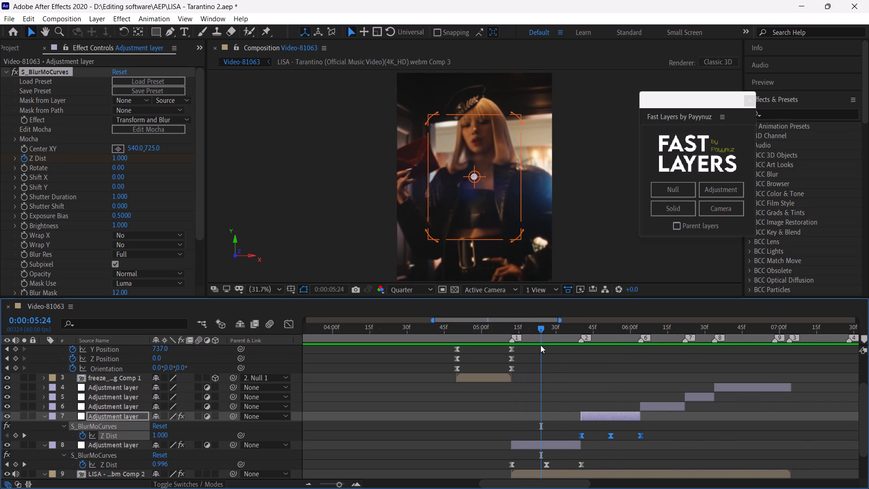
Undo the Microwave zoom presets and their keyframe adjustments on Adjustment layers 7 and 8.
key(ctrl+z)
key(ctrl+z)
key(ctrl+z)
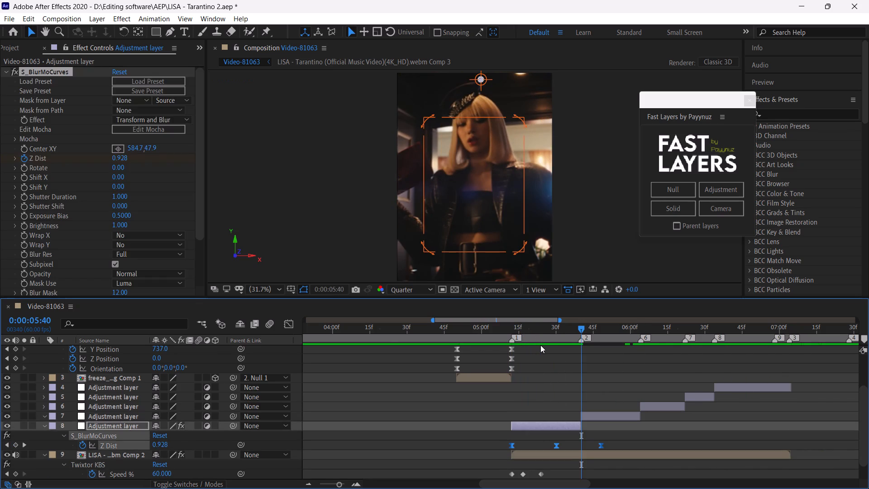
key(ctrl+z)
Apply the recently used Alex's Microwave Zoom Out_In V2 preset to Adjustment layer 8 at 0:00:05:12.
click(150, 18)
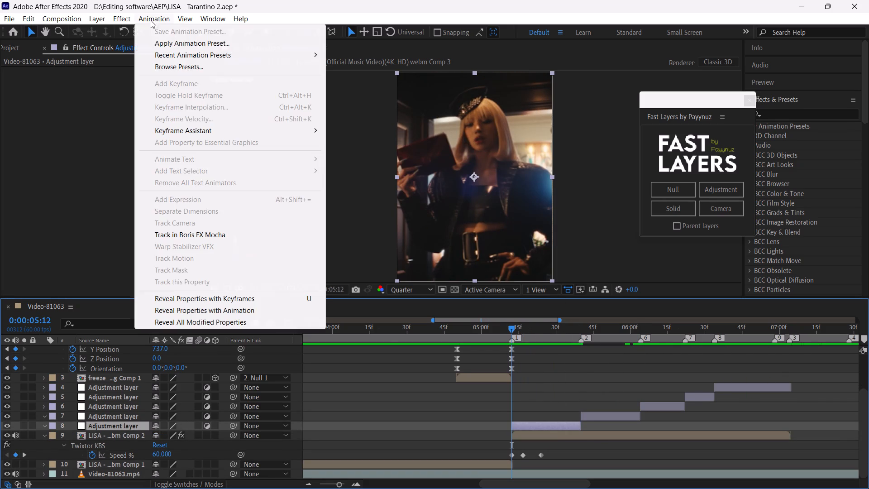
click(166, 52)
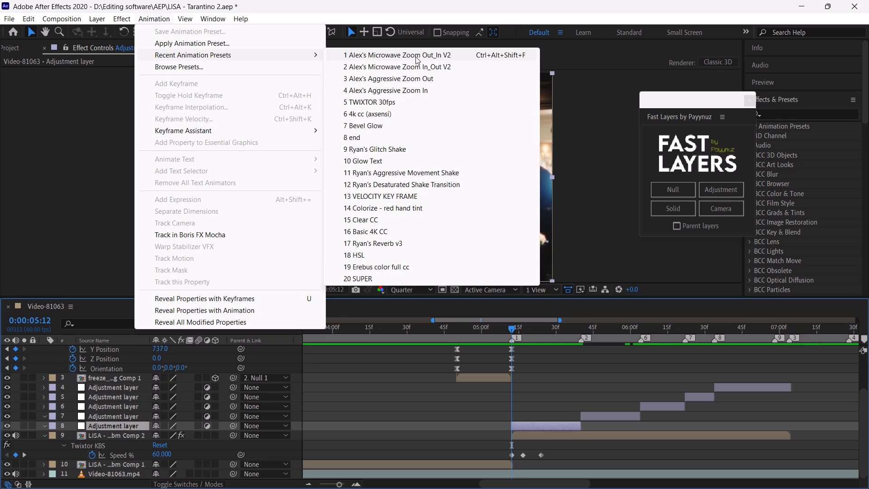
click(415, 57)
Play the composition repeatedly from around 0:00:05:08 to examine the Zoom Out_In motion on Adjustment layer 8.
key(space)
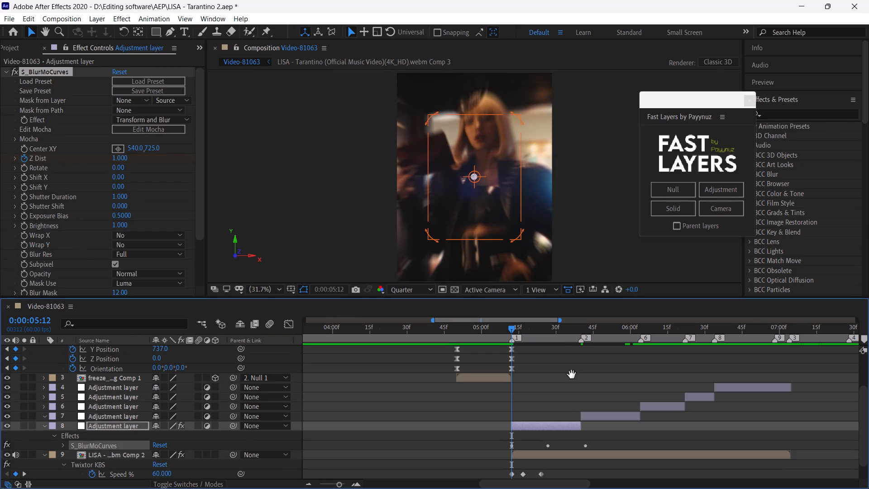
click(512, 329)
key(space)
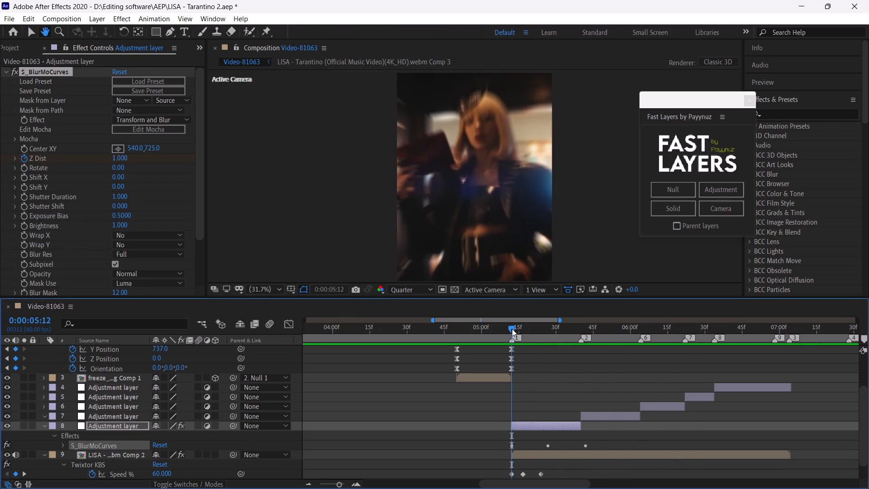
click(501, 328)
key(space)
click(501, 327)
key(space)
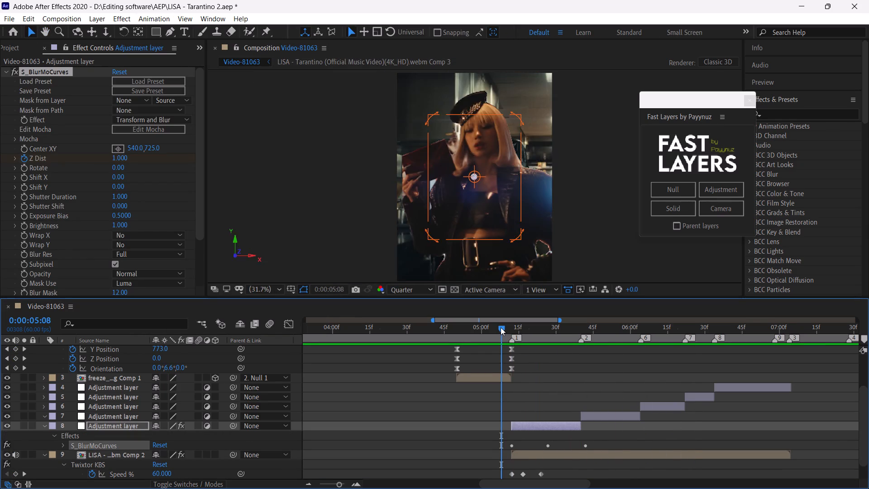
click(501, 327)
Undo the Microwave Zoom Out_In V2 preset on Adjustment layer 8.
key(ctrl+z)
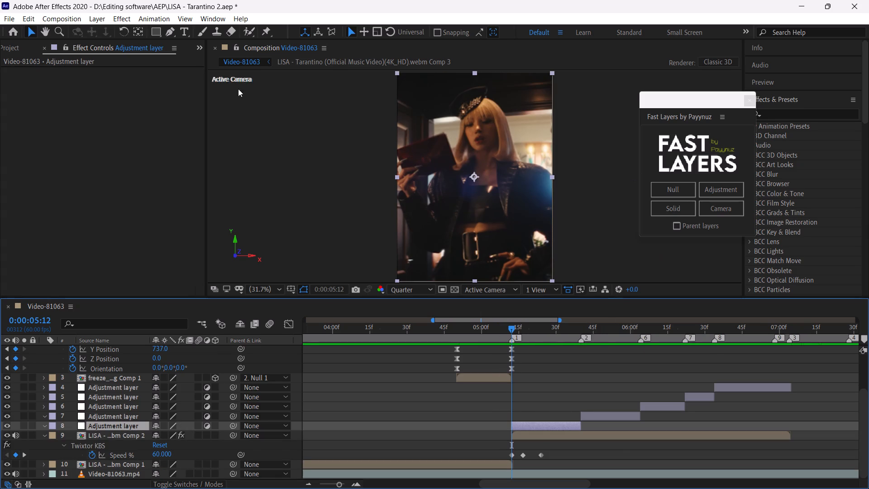
Look through the 3K Special Editing Pack folders, including Alex's Transitions, for a preset suited to Adjustment layer 8.
click(158, 19)
click(172, 44)
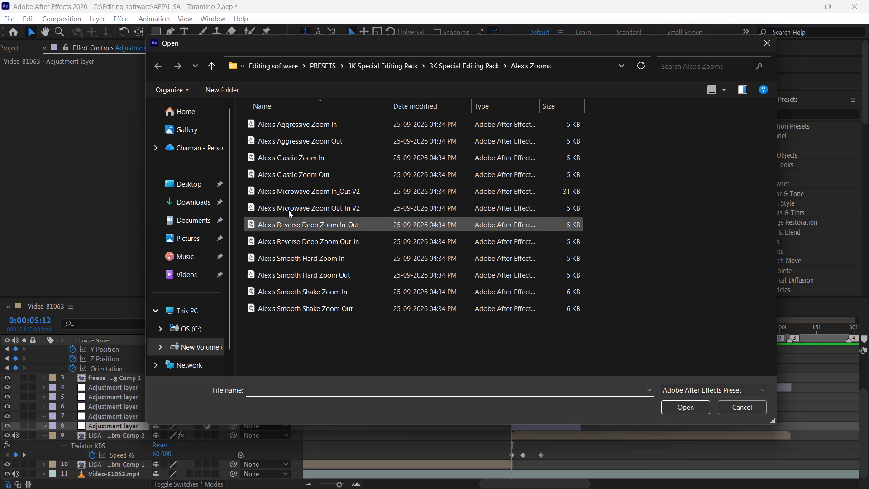
click(213, 67)
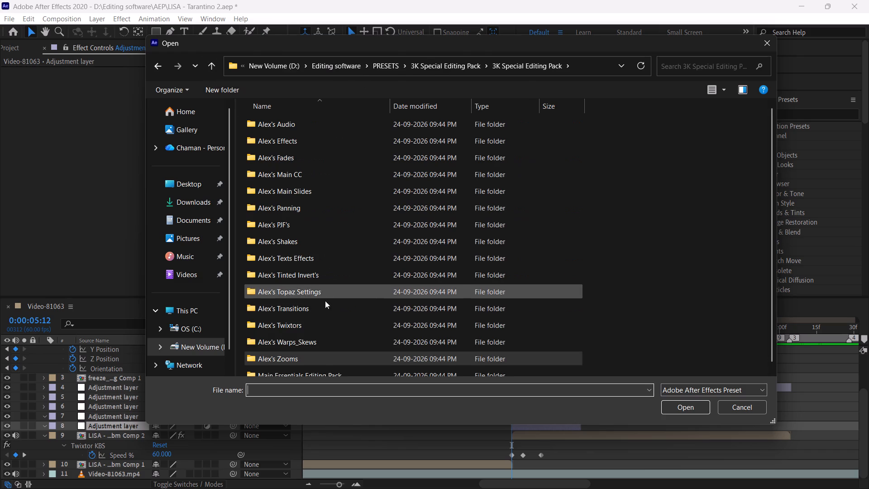
scroll(323, 307, down, 5)
scroll(326, 309, up, 5)
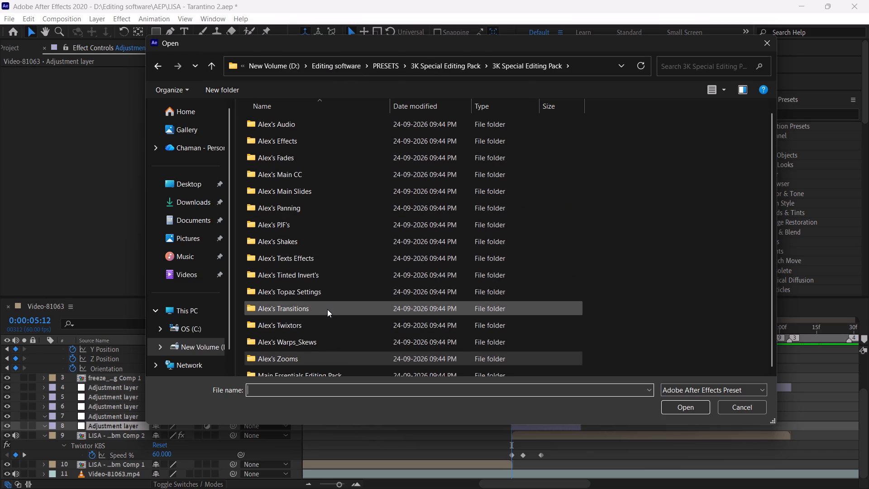
scroll(328, 310, up, 1)
scroll(328, 311, down, 1)
scroll(328, 311, up, 2)
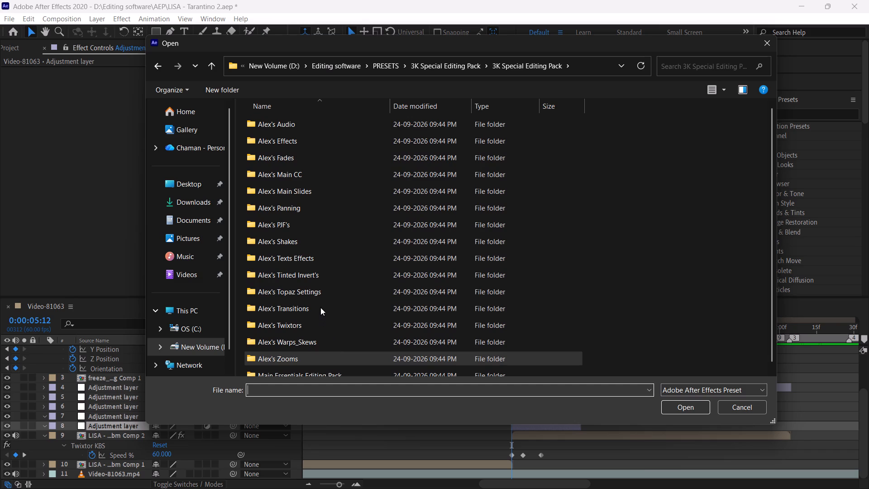
double_click(320, 307)
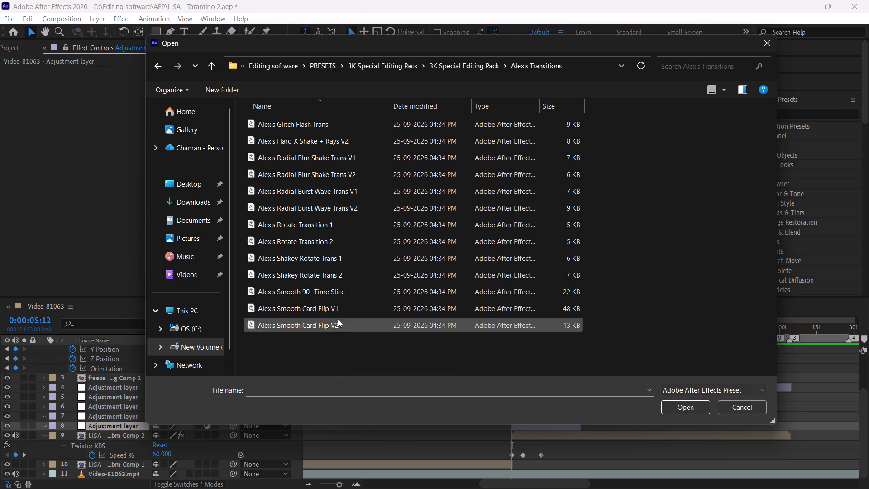
click(211, 65)
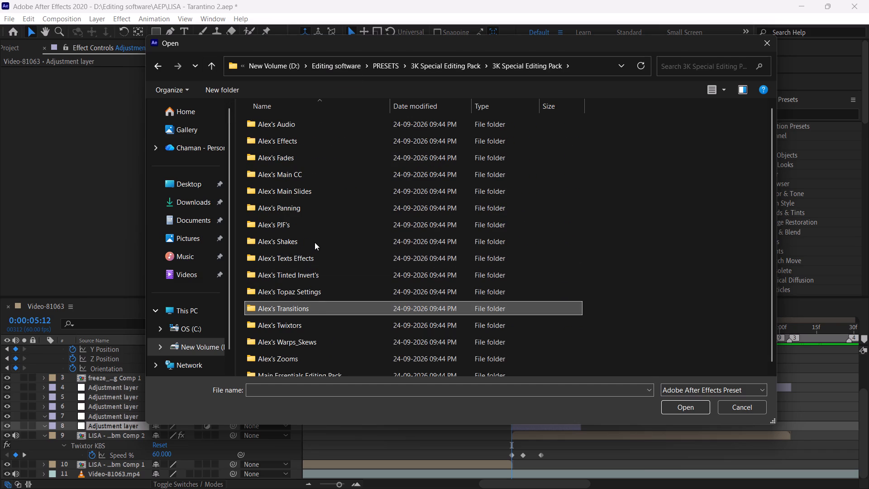
Examine the Microwave Zooms presets within Ryan's Zooms in the Ryan's Luxury Pack V5 folder.
click(208, 60)
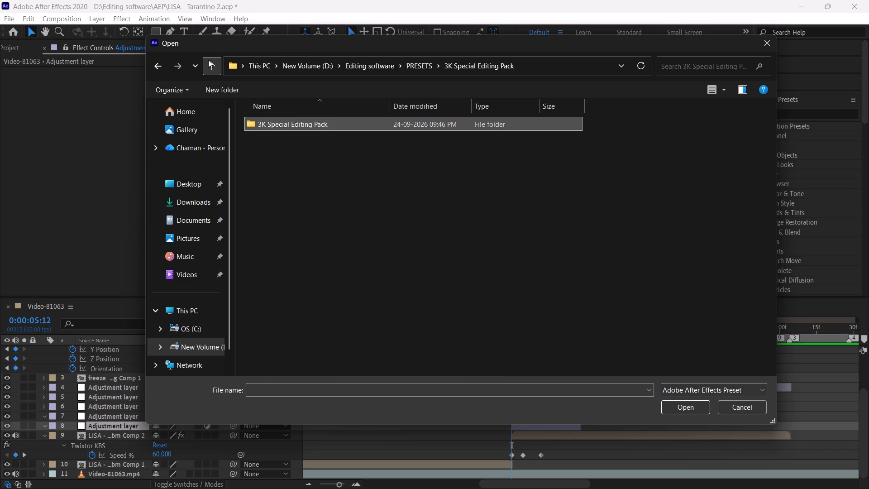
click(208, 60)
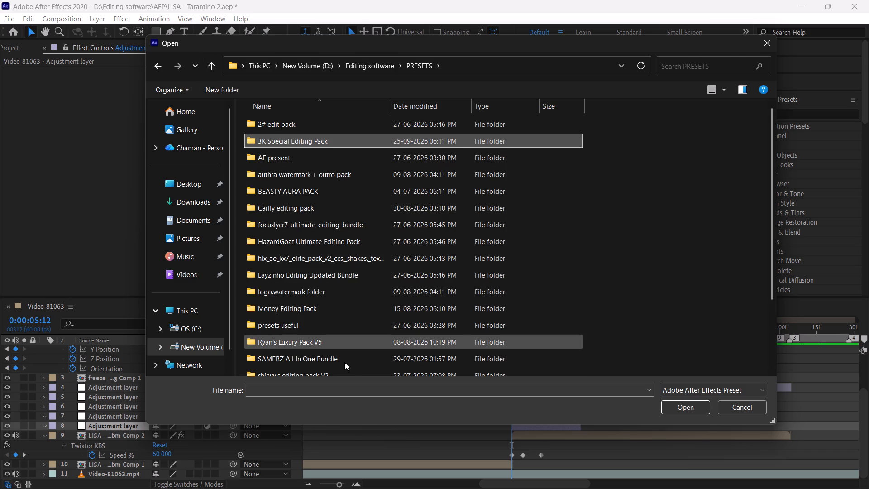
scroll(345, 362, down, 3)
double_click(327, 256)
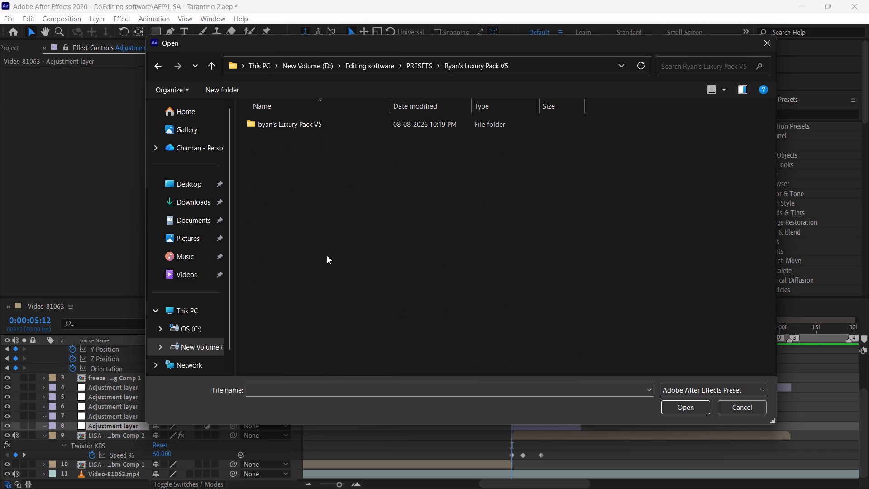
double_click(324, 130)
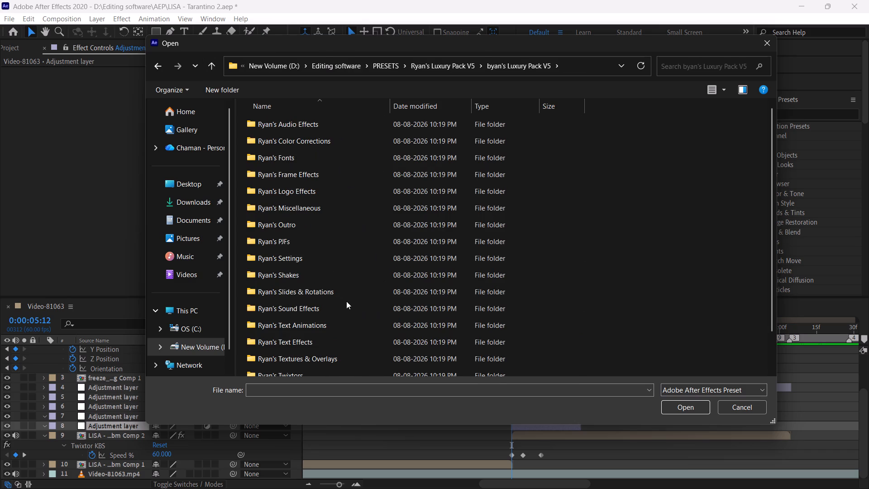
scroll(334, 300, down, 1)
double_click(319, 369)
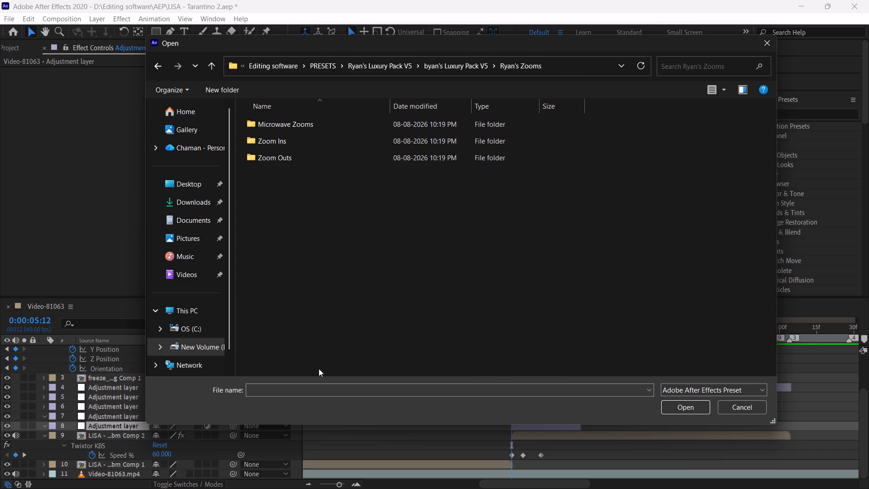
double_click(313, 130)
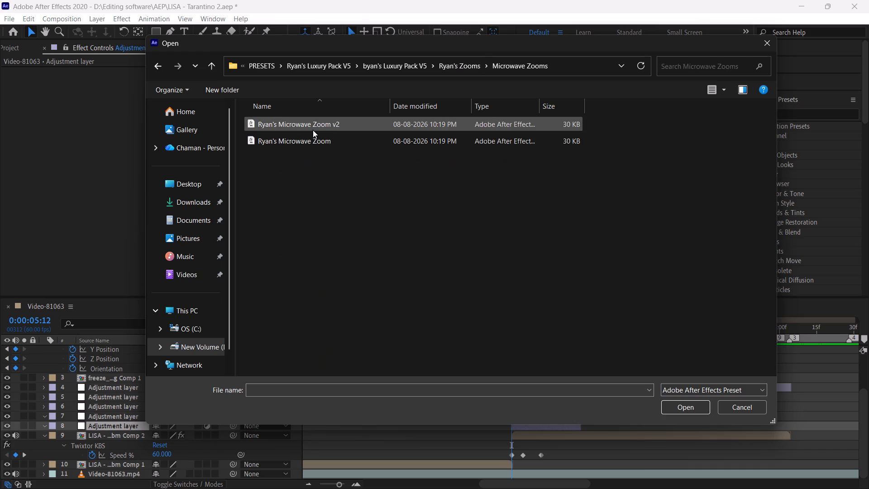
click(211, 68)
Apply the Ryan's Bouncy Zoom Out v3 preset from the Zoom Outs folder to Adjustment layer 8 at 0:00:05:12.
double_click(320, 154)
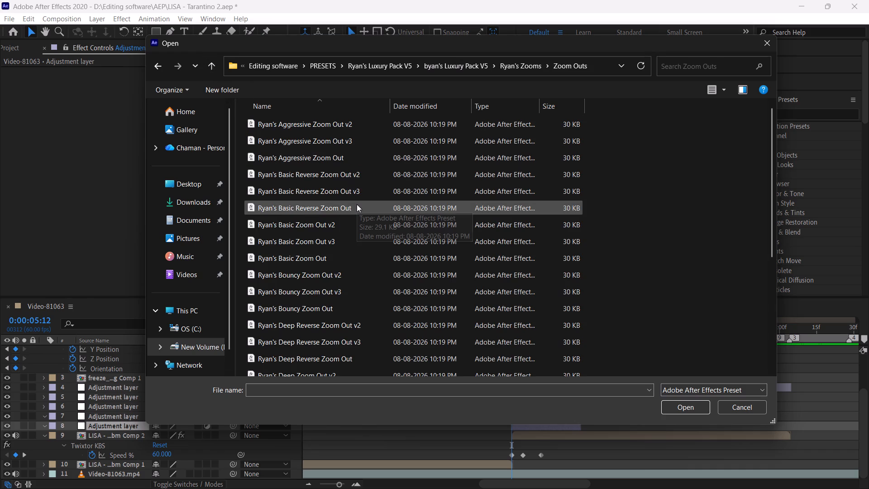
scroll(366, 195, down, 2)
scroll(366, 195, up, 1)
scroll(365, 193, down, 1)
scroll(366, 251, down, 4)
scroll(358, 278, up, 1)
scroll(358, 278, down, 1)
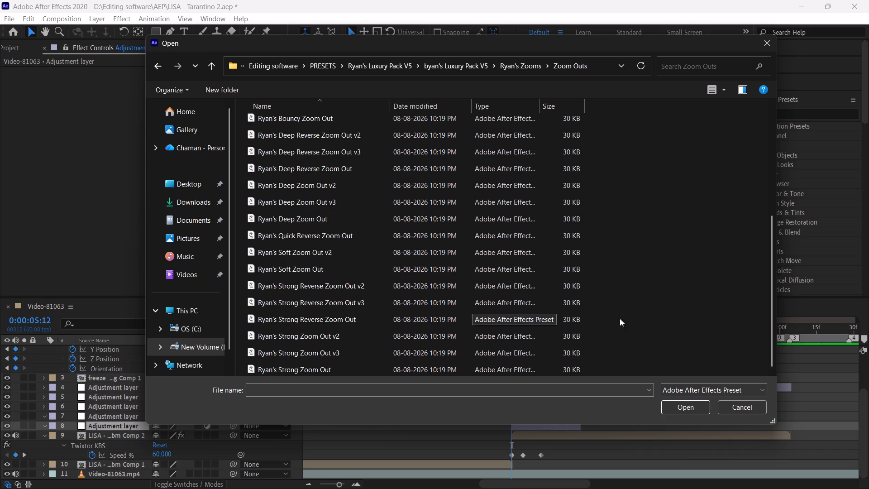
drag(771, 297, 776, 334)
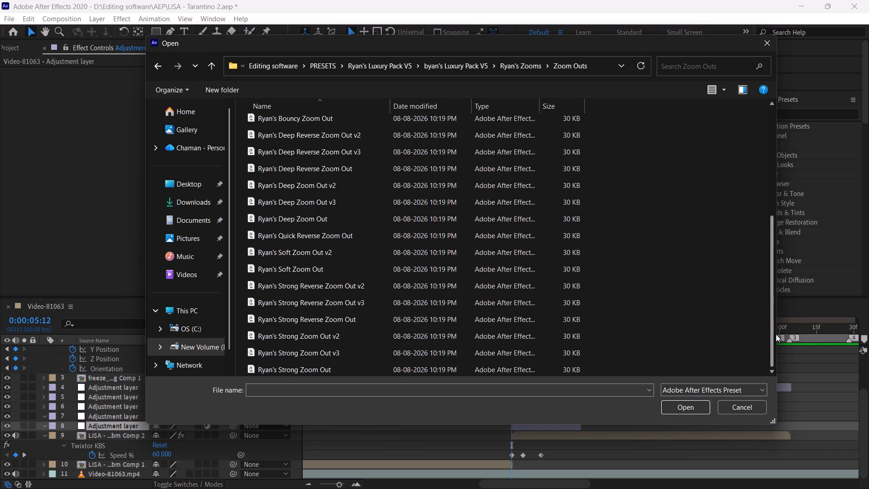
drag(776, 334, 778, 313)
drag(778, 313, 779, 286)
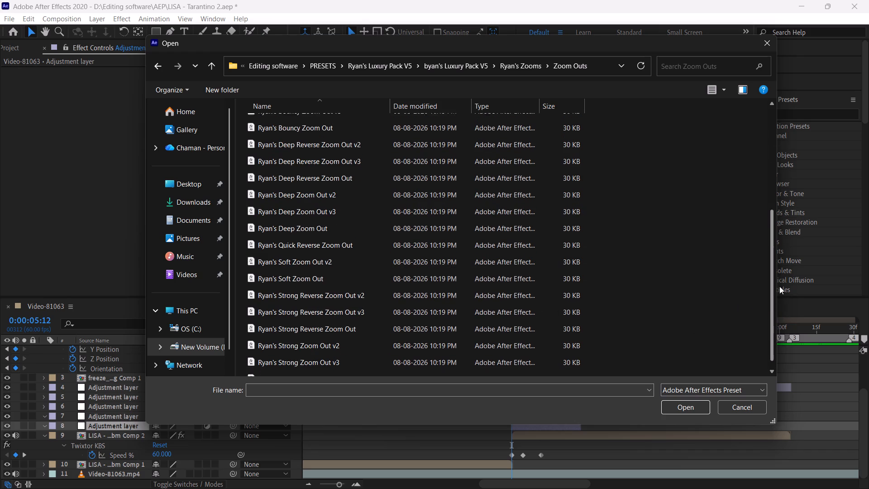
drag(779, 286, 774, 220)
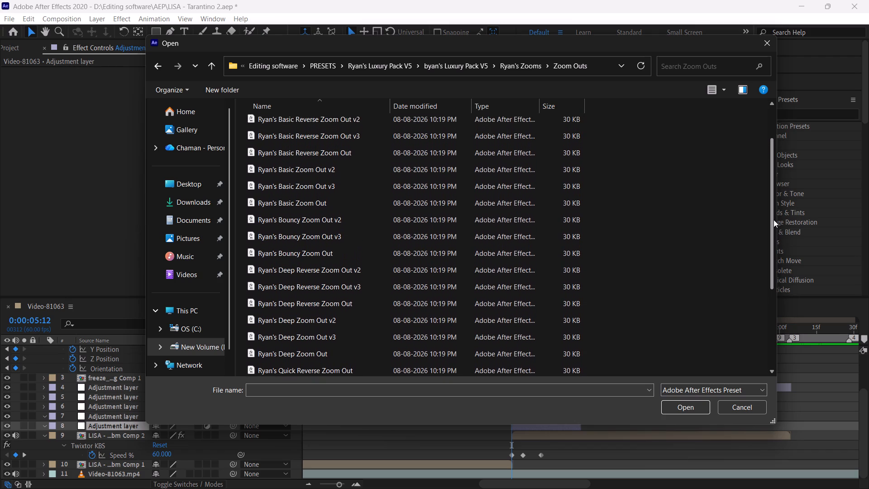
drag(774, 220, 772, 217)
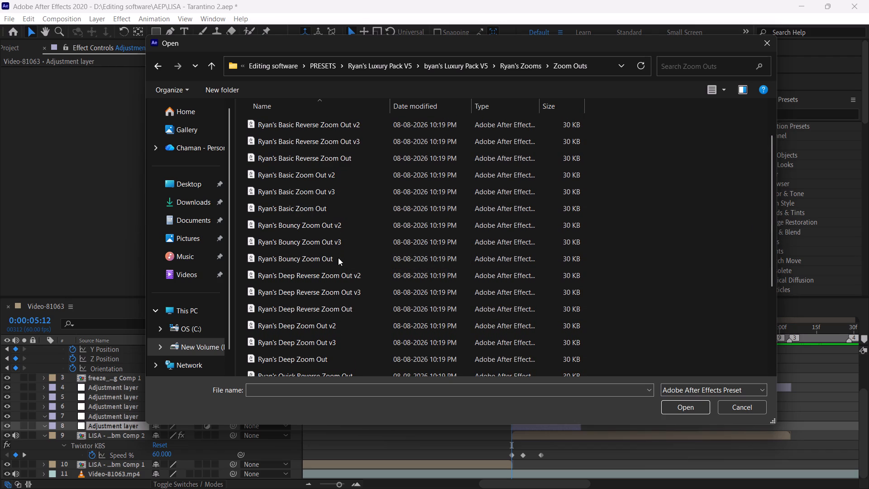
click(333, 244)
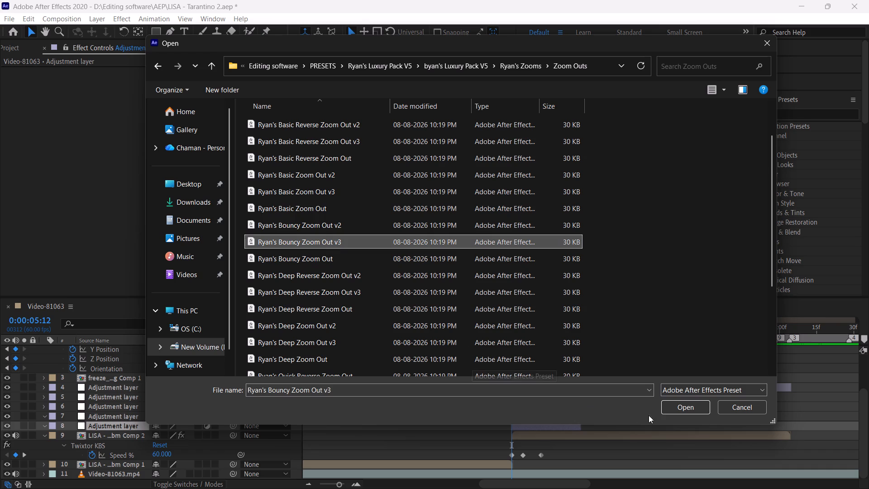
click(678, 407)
Play and scrub through the start of Adjustment layer 8 to examine the Bouncy Zoom Out motion.
key(space)
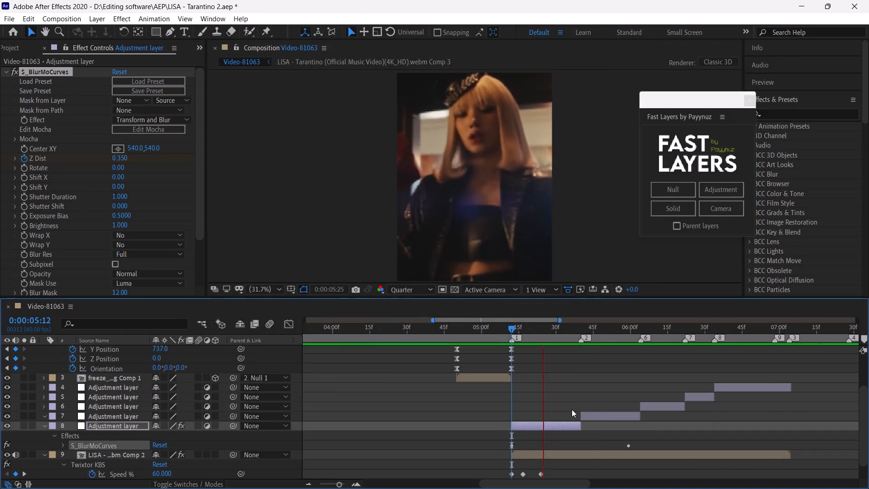
drag(510, 328, 534, 340)
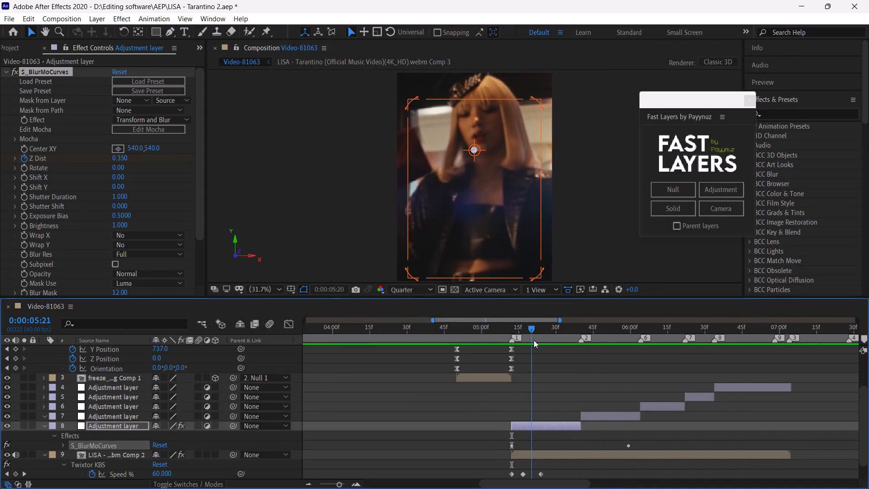
drag(534, 340, 536, 341)
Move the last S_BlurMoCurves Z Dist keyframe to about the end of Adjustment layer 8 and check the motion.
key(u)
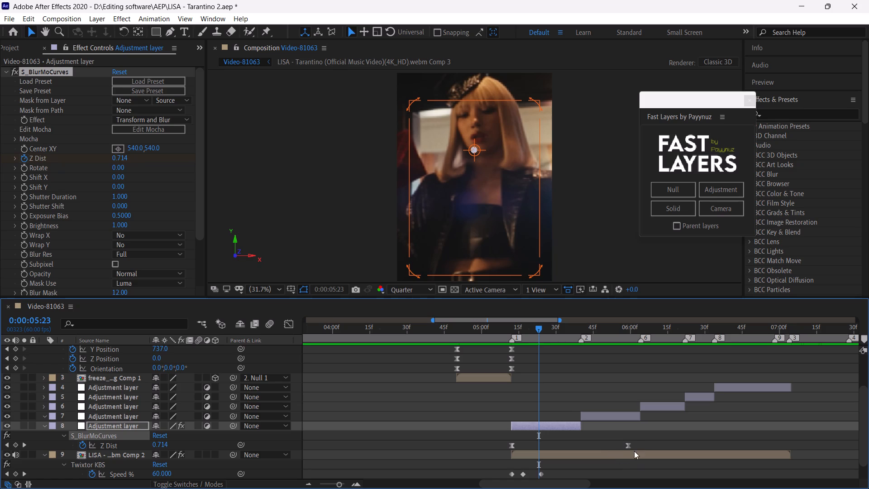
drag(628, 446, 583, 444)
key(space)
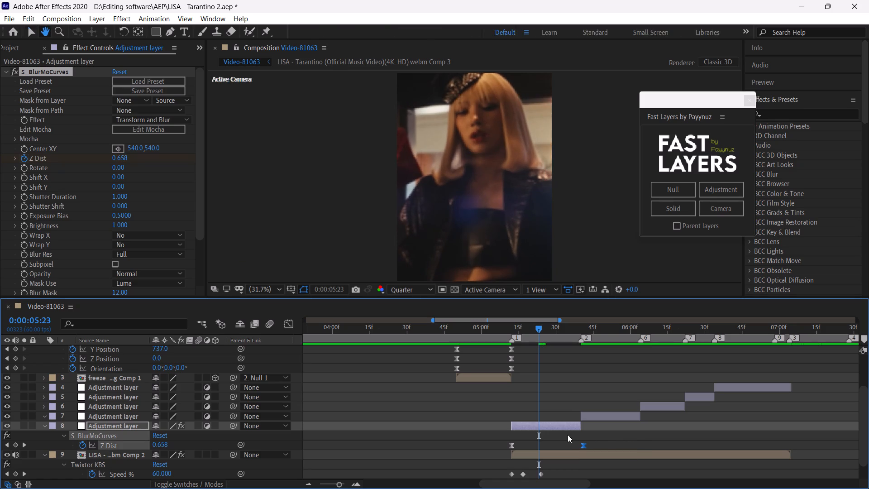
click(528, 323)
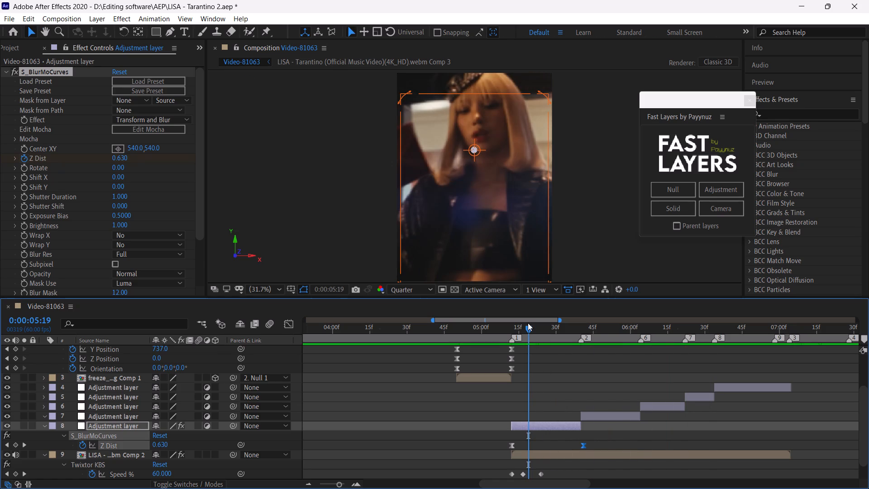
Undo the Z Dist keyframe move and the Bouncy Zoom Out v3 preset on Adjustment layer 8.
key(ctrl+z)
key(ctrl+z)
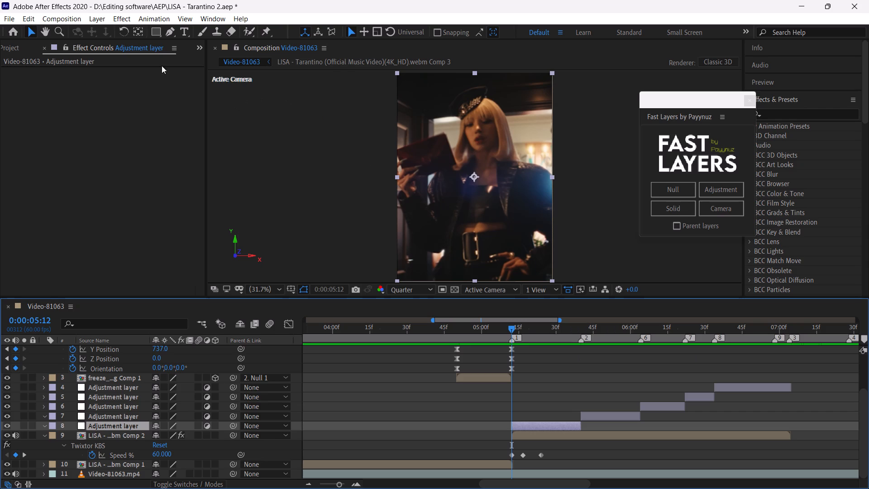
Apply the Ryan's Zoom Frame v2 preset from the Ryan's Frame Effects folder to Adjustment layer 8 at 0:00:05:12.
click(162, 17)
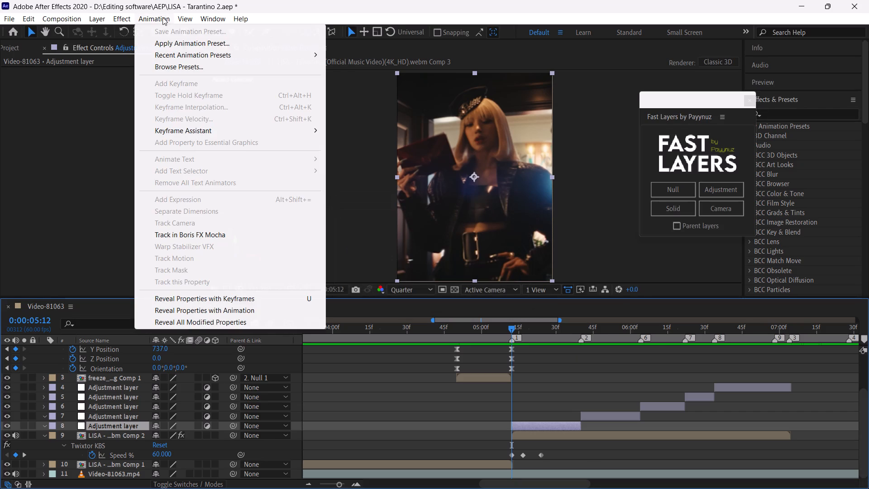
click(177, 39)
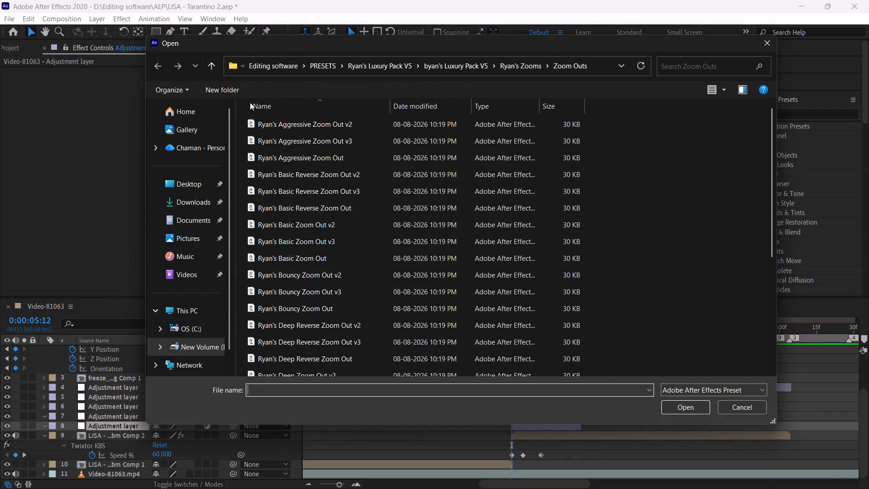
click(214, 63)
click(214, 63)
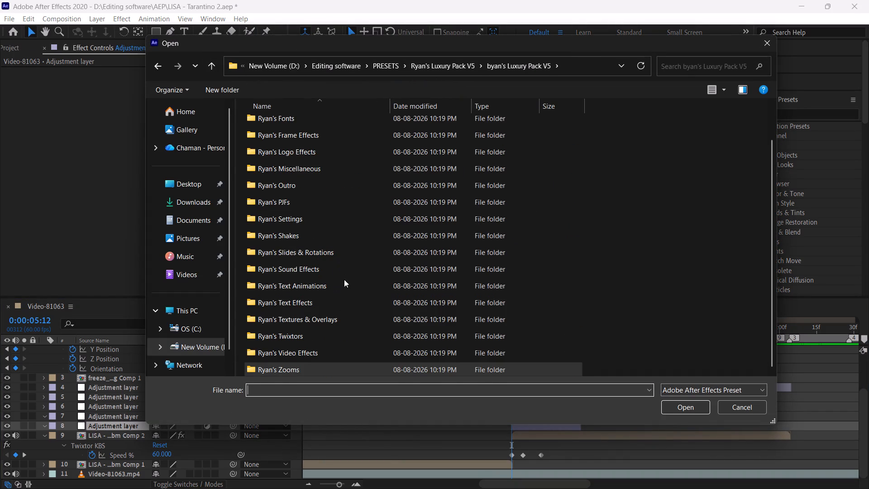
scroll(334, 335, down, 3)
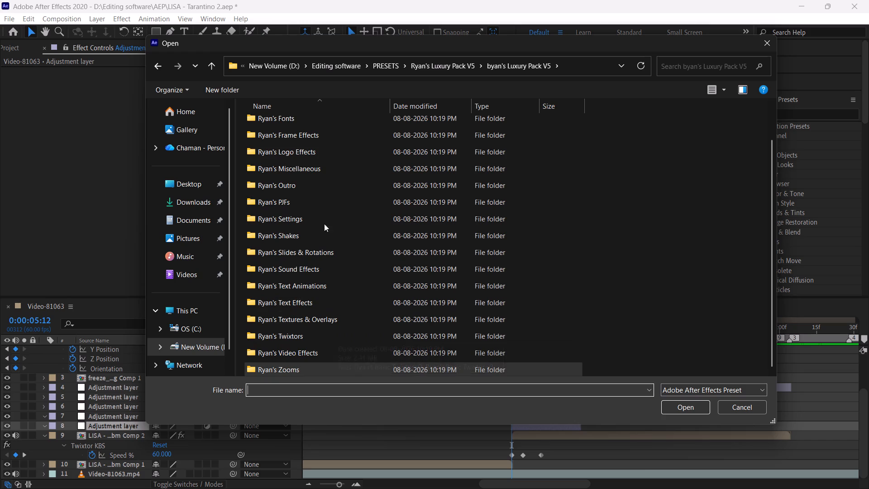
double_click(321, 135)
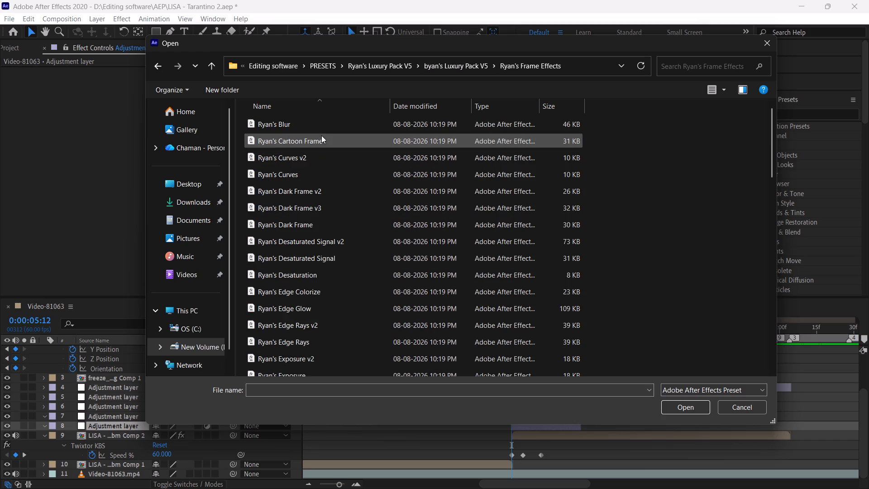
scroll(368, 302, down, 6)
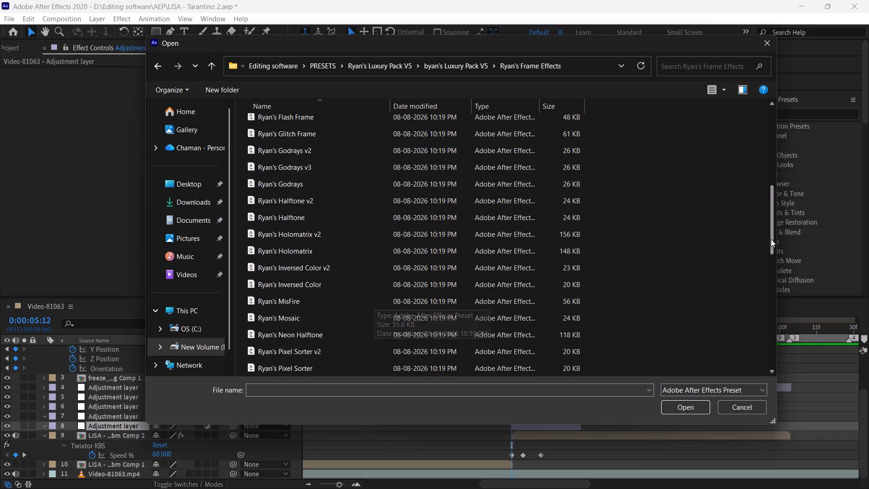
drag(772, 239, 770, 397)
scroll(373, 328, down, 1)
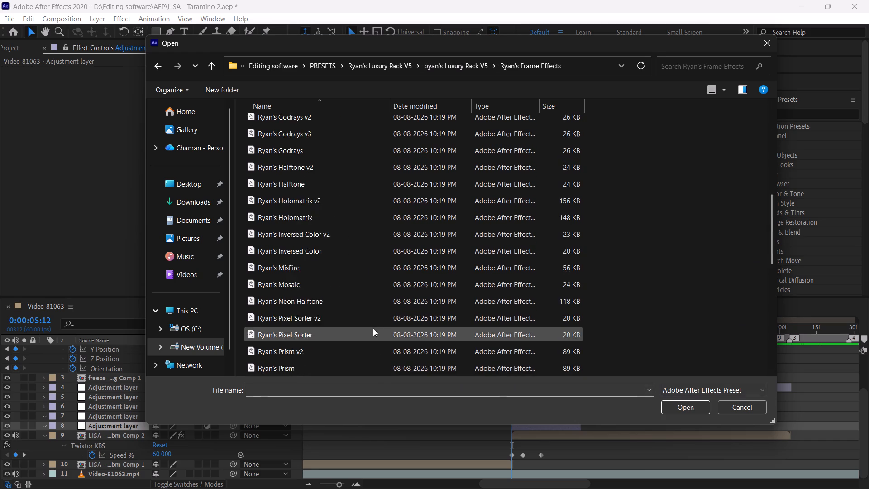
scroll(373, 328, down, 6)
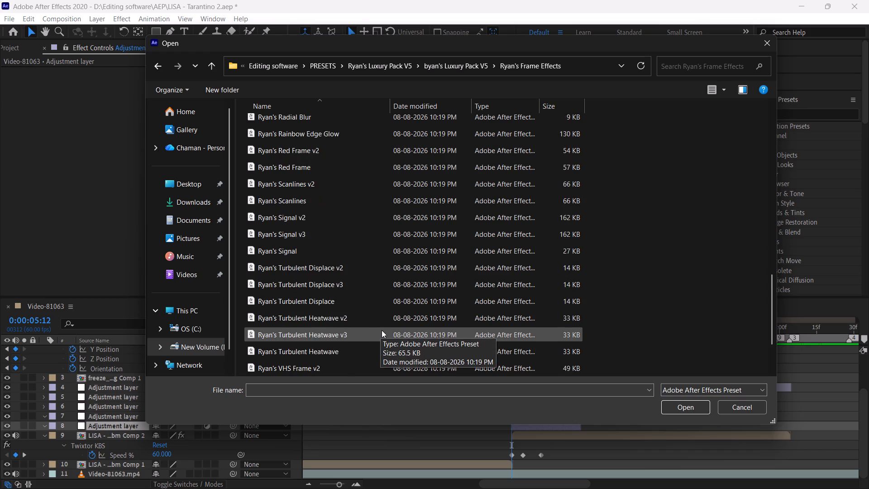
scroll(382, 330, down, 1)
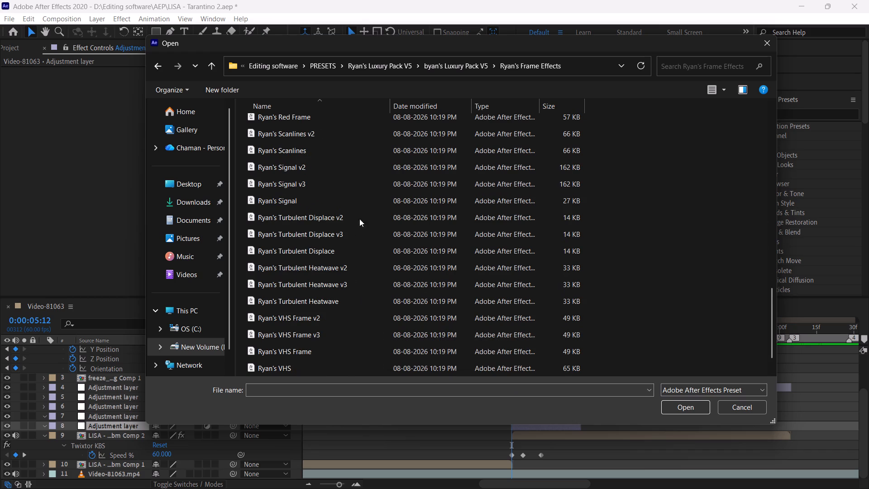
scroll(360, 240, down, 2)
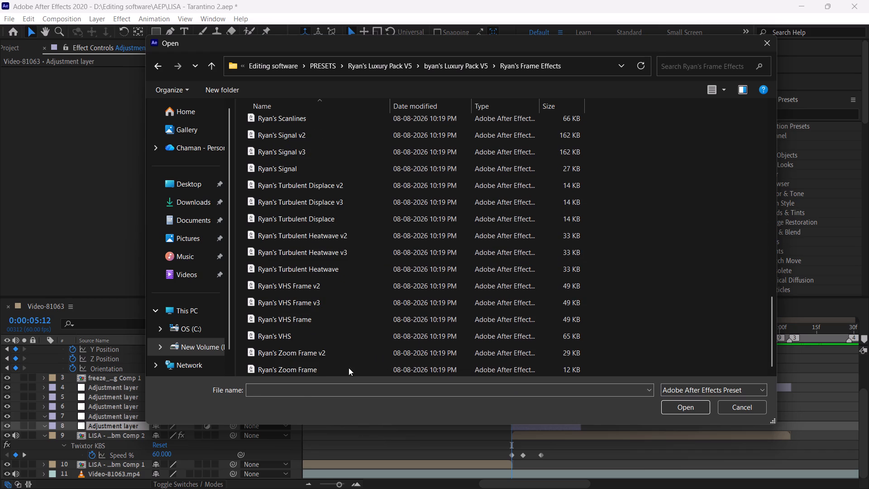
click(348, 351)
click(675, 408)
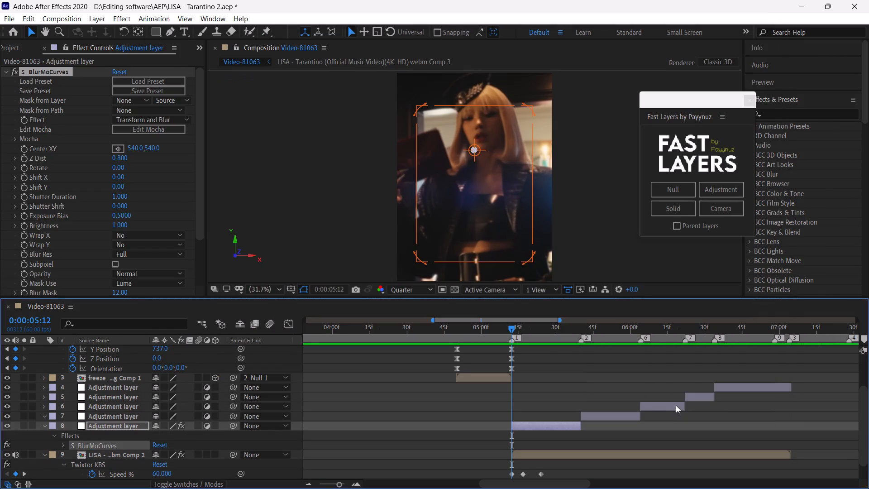
Play and scrub through Adjustment layer 8 to examine the Zoom Frame v2 effect.
key(space)
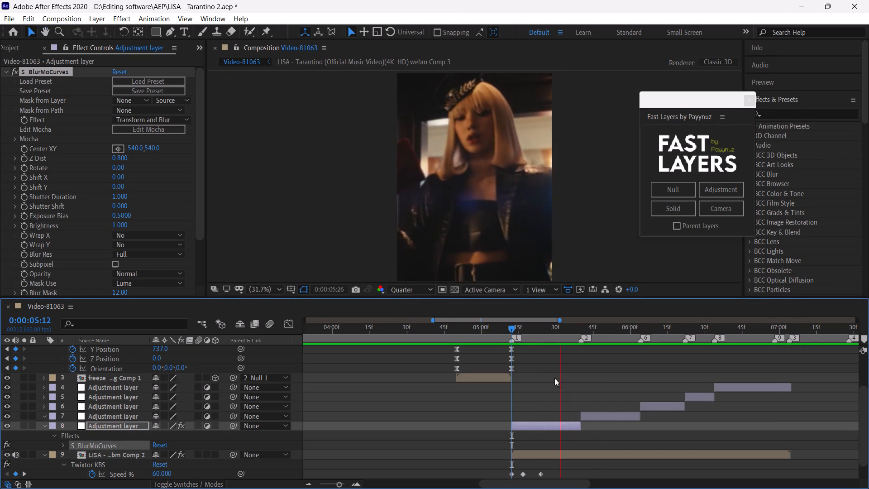
click(515, 327)
key(space)
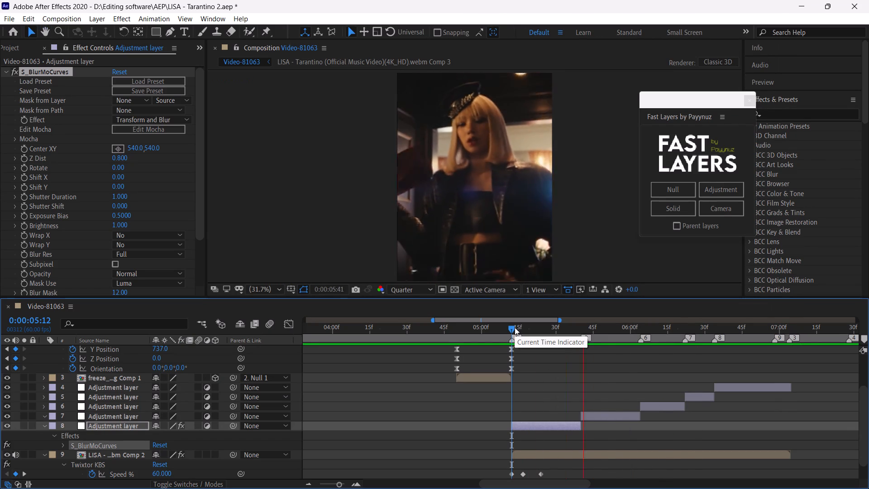
click(515, 327)
key(space)
drag(515, 327, 516, 327)
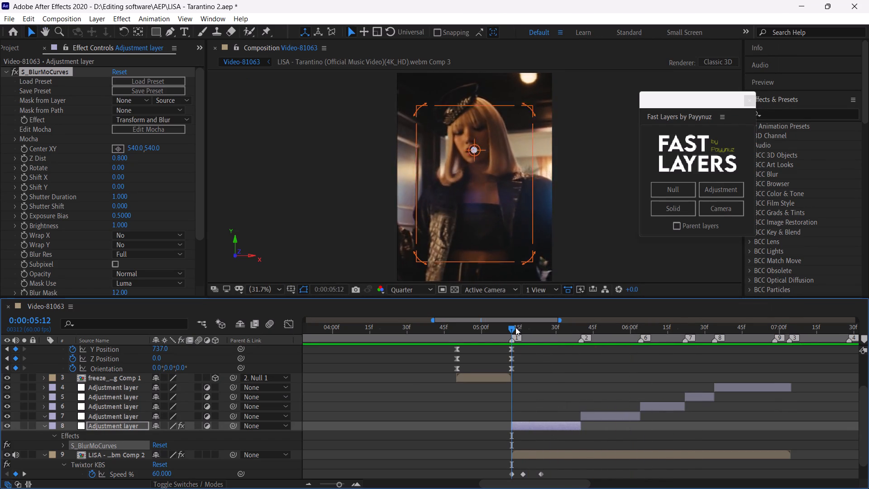
drag(516, 327, 592, 372)
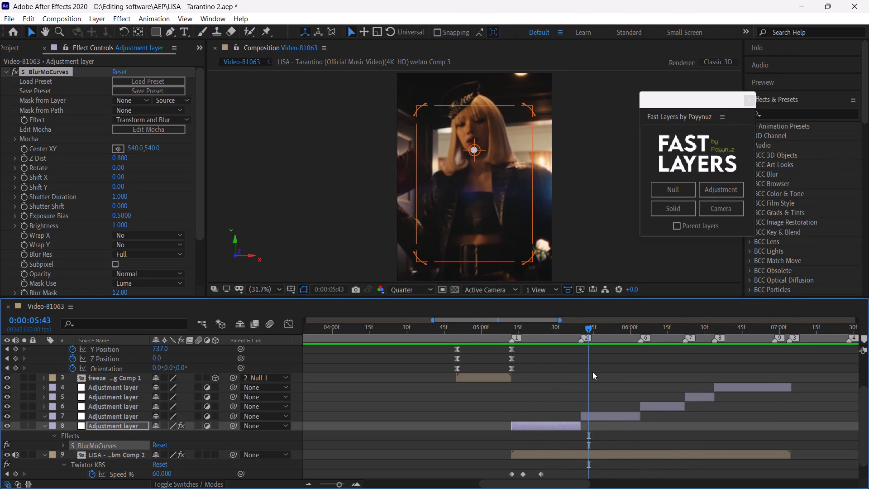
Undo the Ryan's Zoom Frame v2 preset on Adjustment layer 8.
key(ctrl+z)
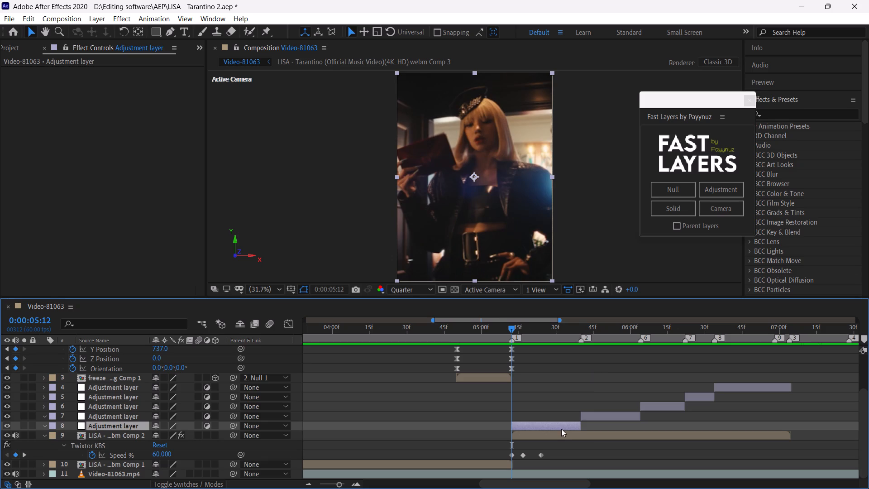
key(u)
Search the effects for "blurm" and apply S_BlurMoCurves to Adjustment layer 8, moving the Fast Layers window clear of the search.
click(785, 115)
drag(704, 101, 667, 83)
click(793, 115)
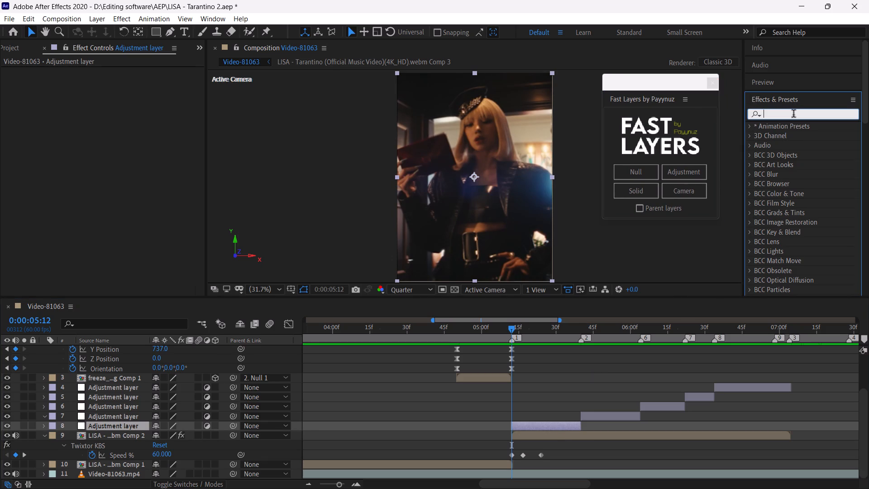
text(blurm)
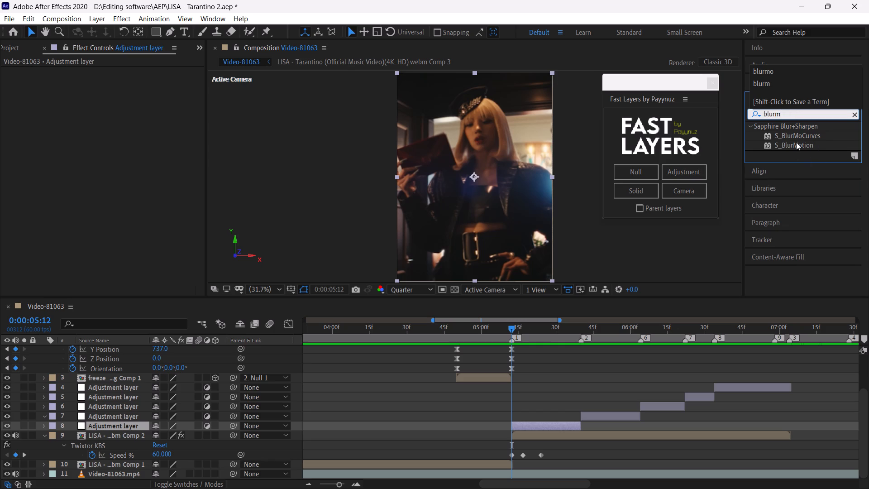
drag(800, 137, 595, 363)
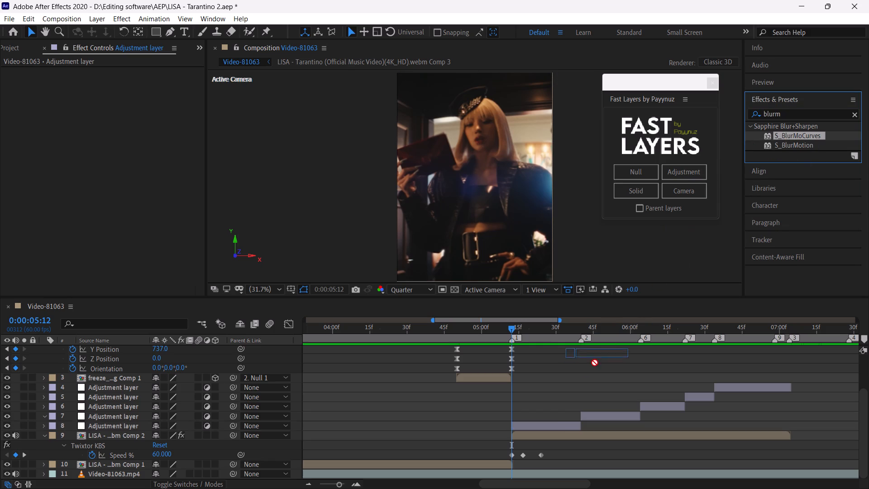
drag(595, 363, 558, 427)
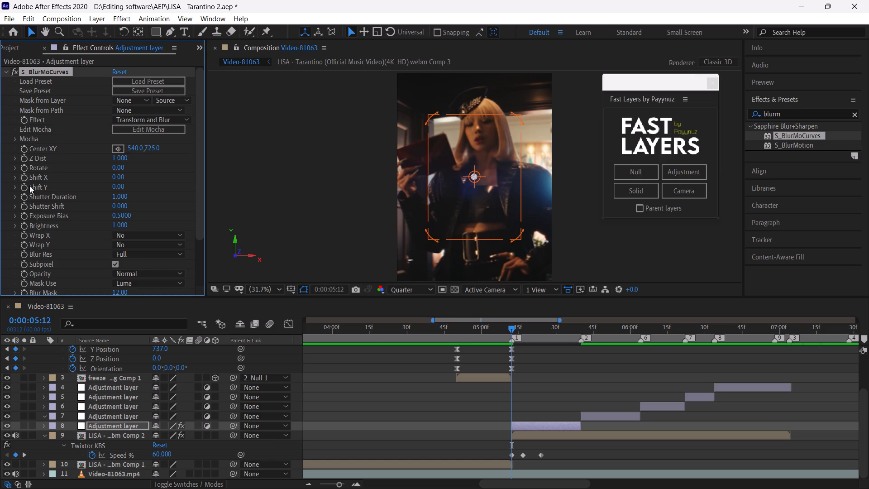
Keyframe the S_BlurMoCurves Z Dist on Adjustment layer 8 from 1.000 at 0:00:05:12 to 0.770 at 0:00:05:40.
click(25, 158)
key(u)
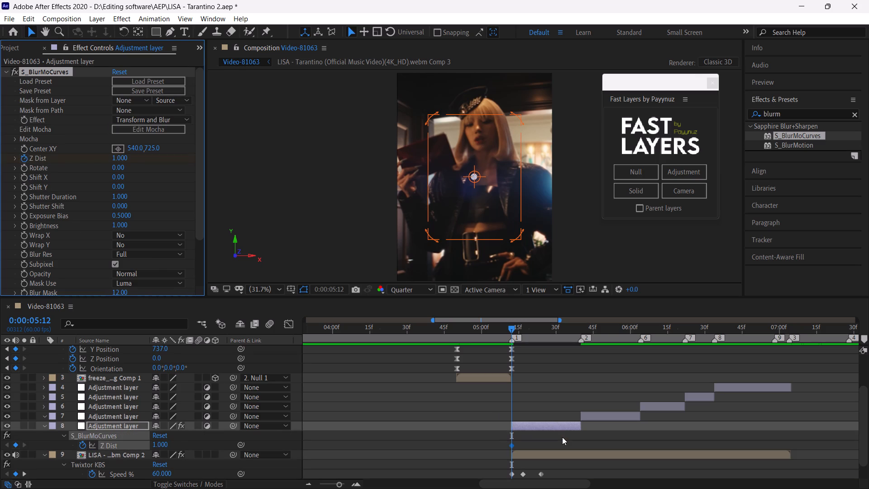
drag(554, 331, 577, 357)
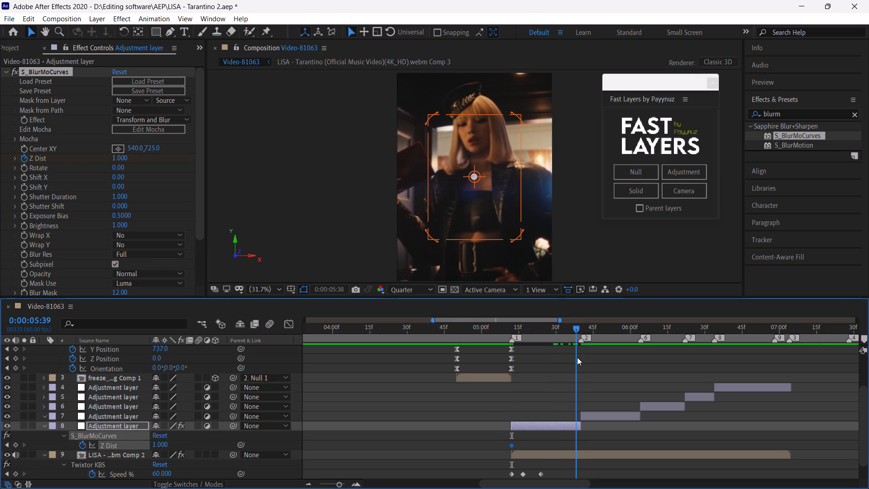
drag(577, 357, 581, 361)
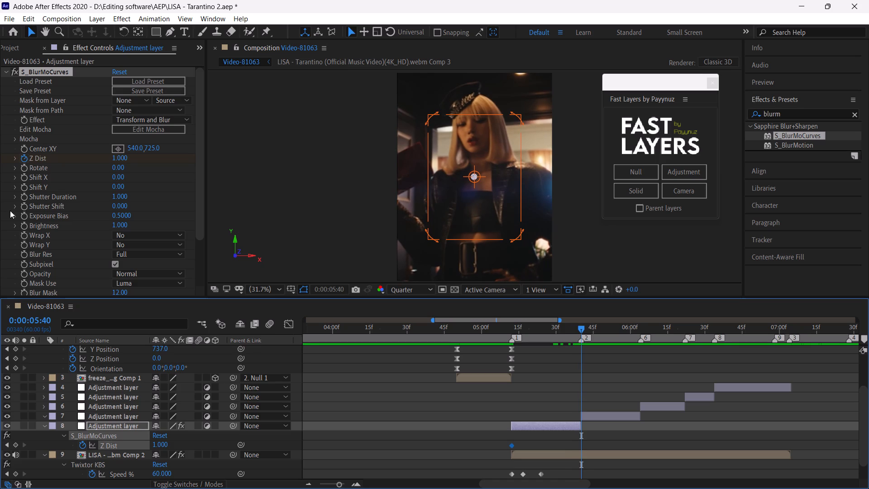
drag(119, 159, 116, 159)
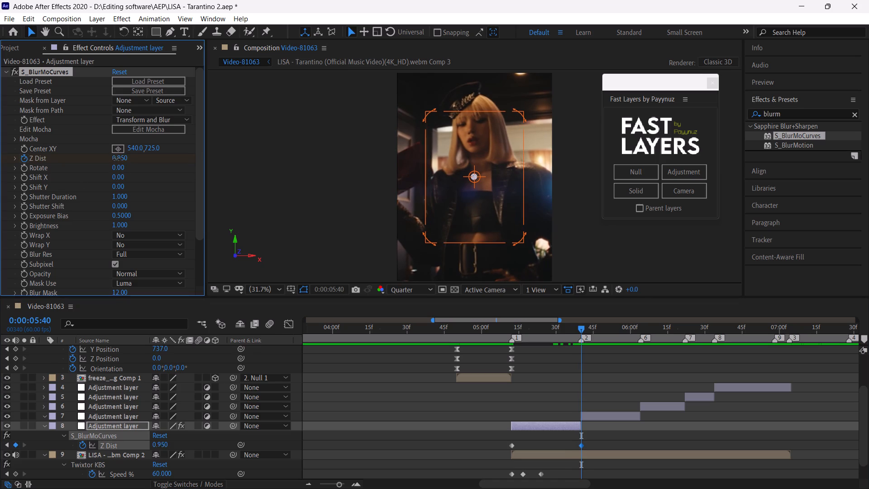
drag(116, 159, 112, 159)
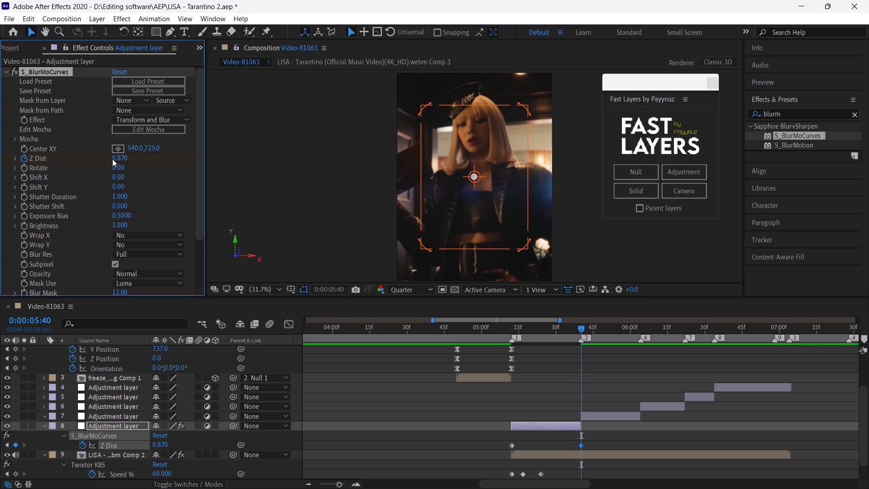
drag(120, 158, 114, 158)
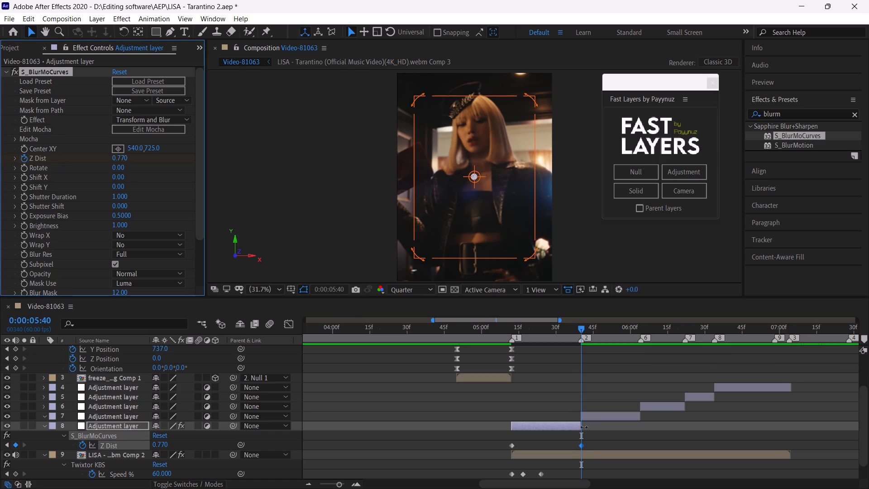
Move the last Z Dist keyframe on Adjustment layer 8 one frame earlier, to 0:00:05:39.
triple_click(357, 483)
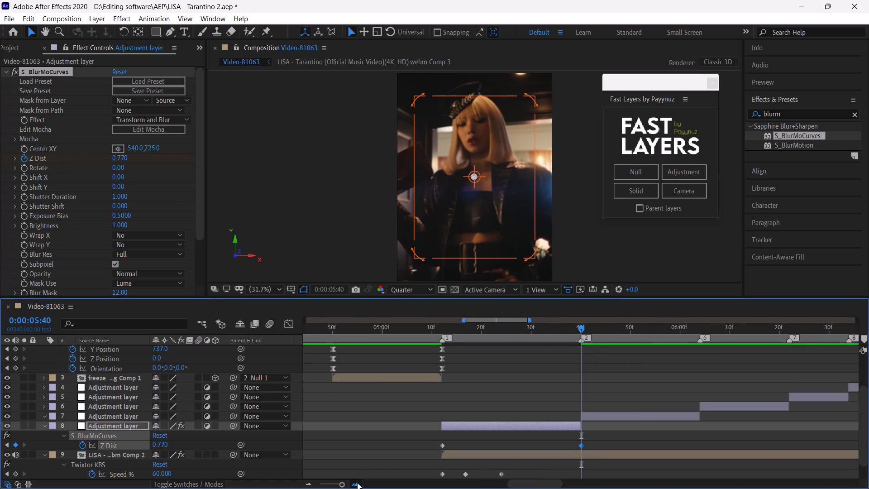
drag(581, 444, 567, 443)
Set the Z Dist value of the keyframe at 0:00:05:39 on Adjustment layer 8 to 0.640.
drag(553, 329, 557, 336)
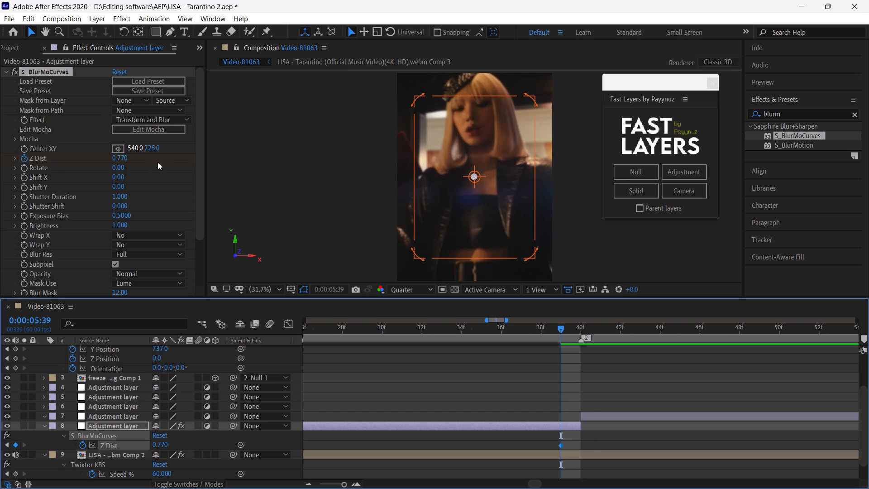
drag(122, 158, 119, 159)
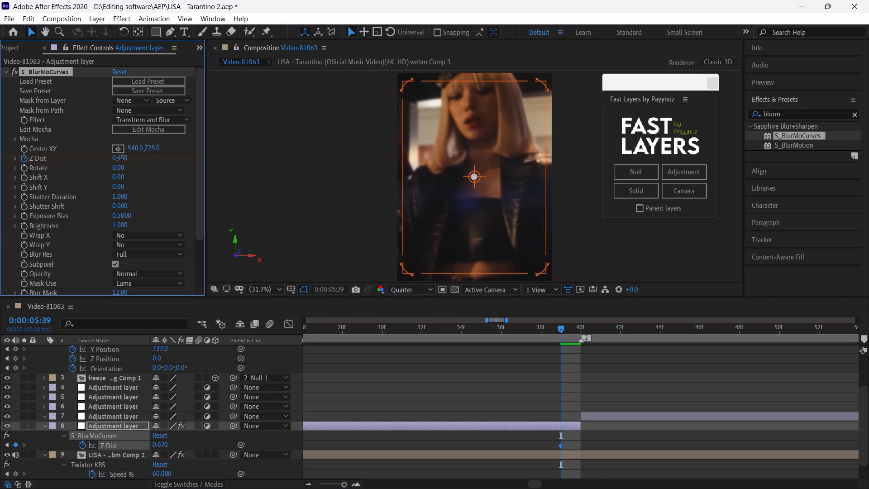
drag(119, 159, 115, 159)
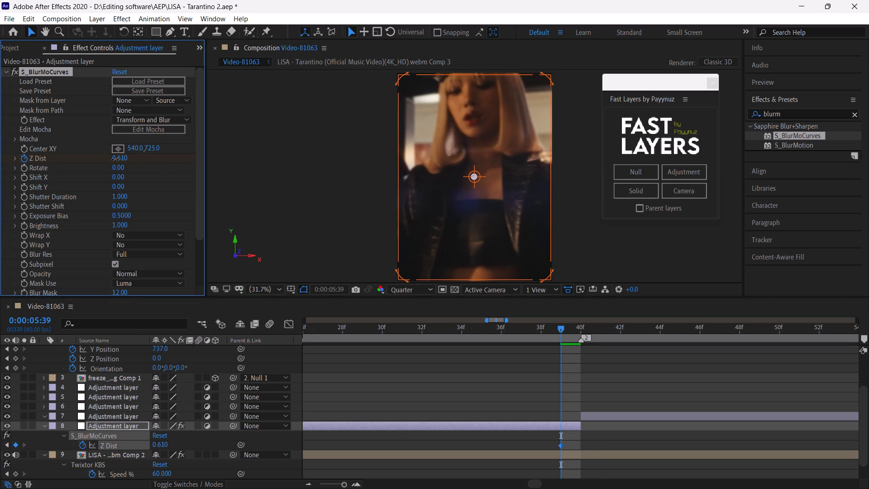
drag(115, 159, 119, 159)
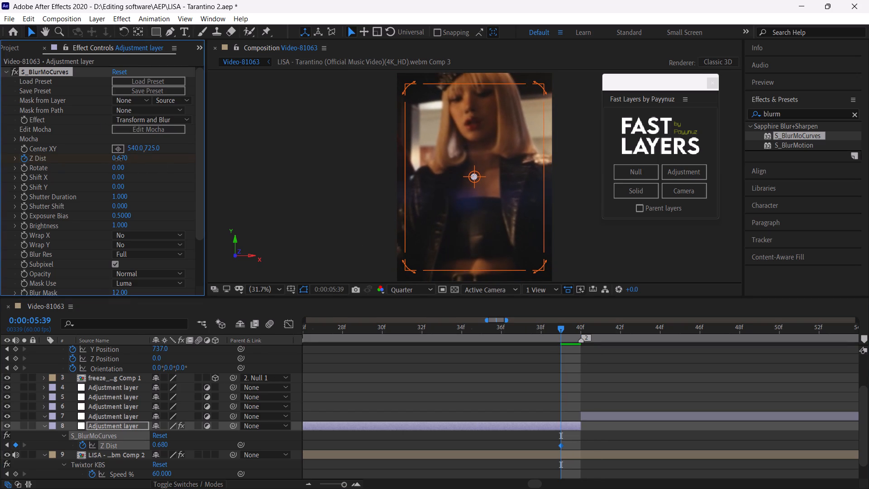
drag(119, 159, 124, 160)
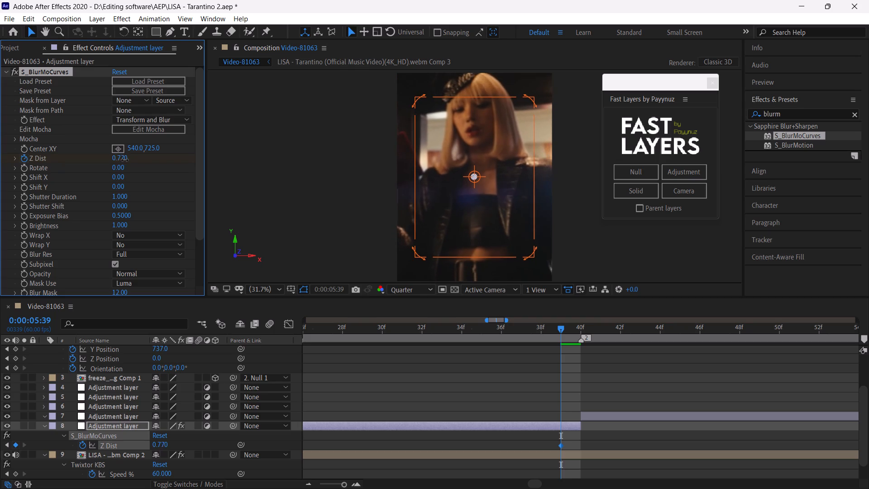
drag(124, 160, 116, 159)
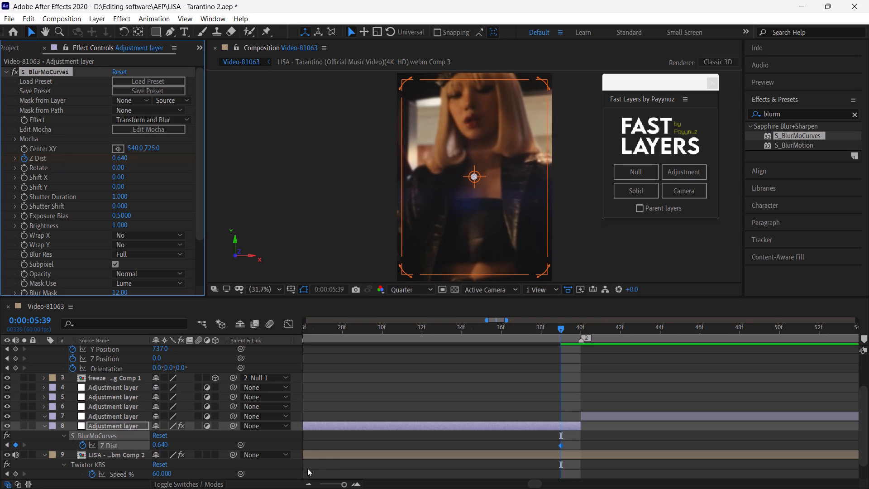
click(309, 480)
click(309, 480)
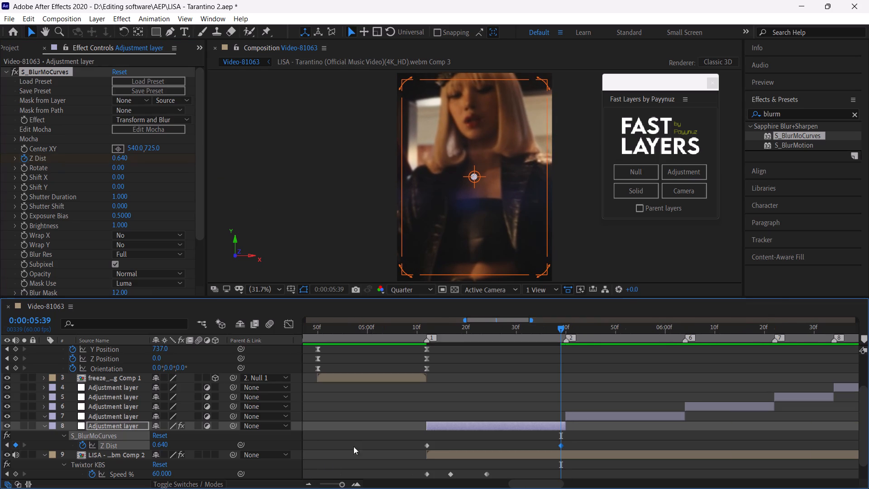
Preview the Z Dist zoom on Adjustment layer 8 repeatedly from 0:00:05:12 to examine its motion.
click(425, 327)
key(space)
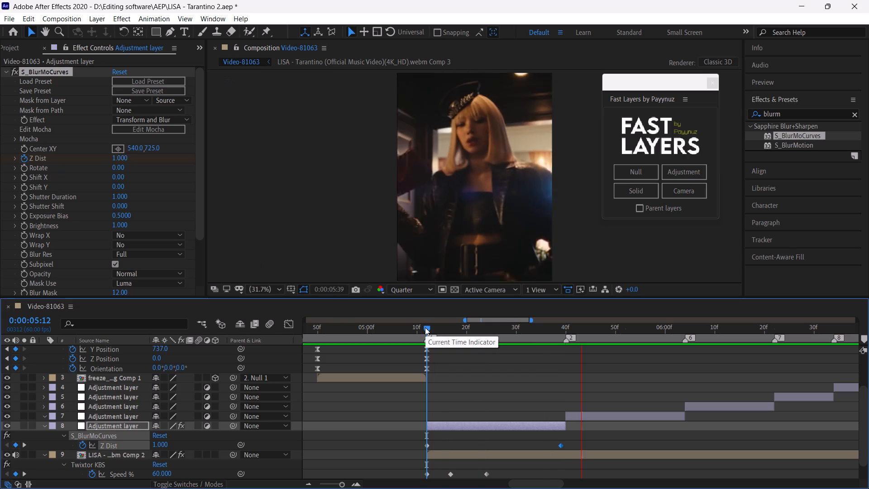
click(425, 327)
key(space)
click(425, 327)
key(space)
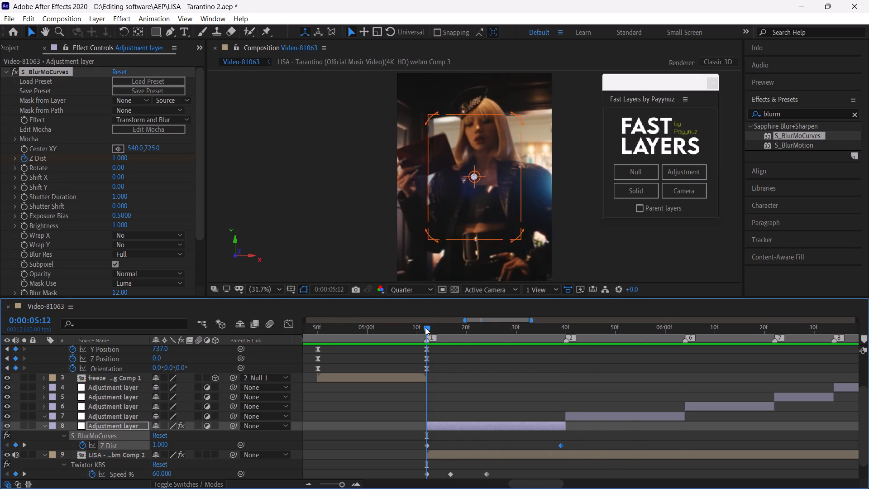
click(425, 327)
key(space)
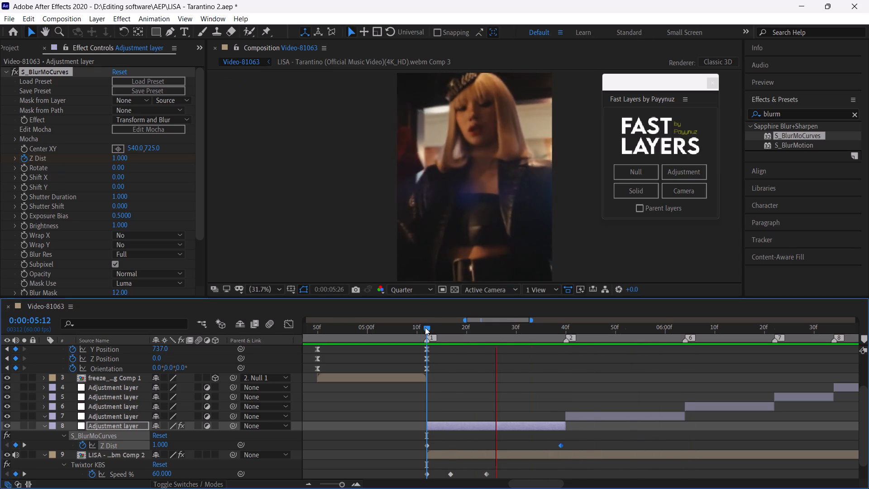
click(425, 327)
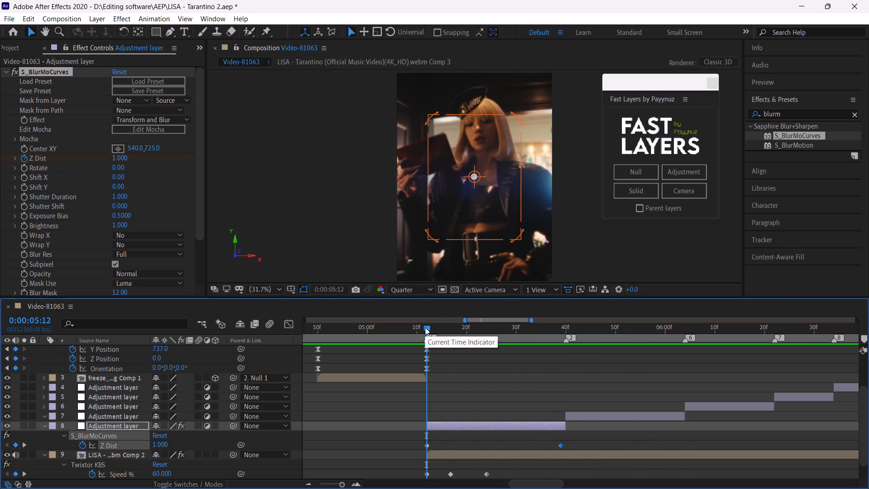
Undo the Z Dist keyframing on Adjustment layer 8 and delete its S_BlurMoCurves effect.
key(ctrl+z)
key(ctrl+z)
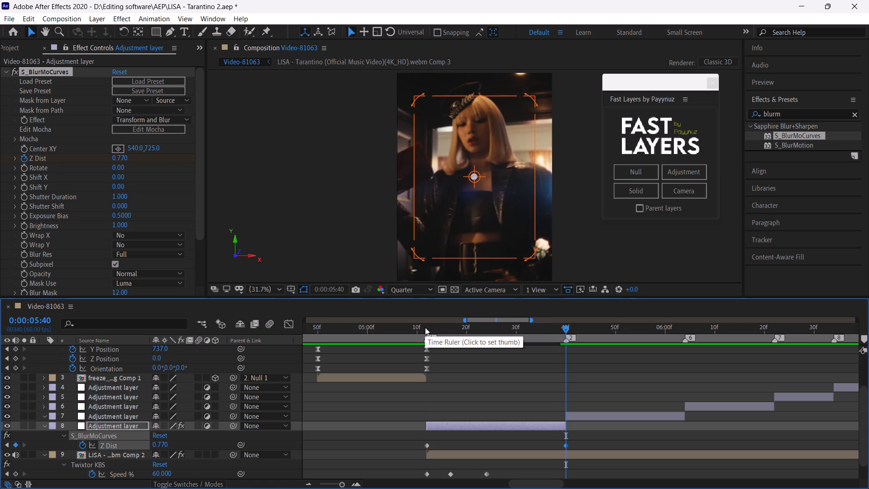
key(ctrl+z)
key(ctrl+z)
key(ctrl+z)
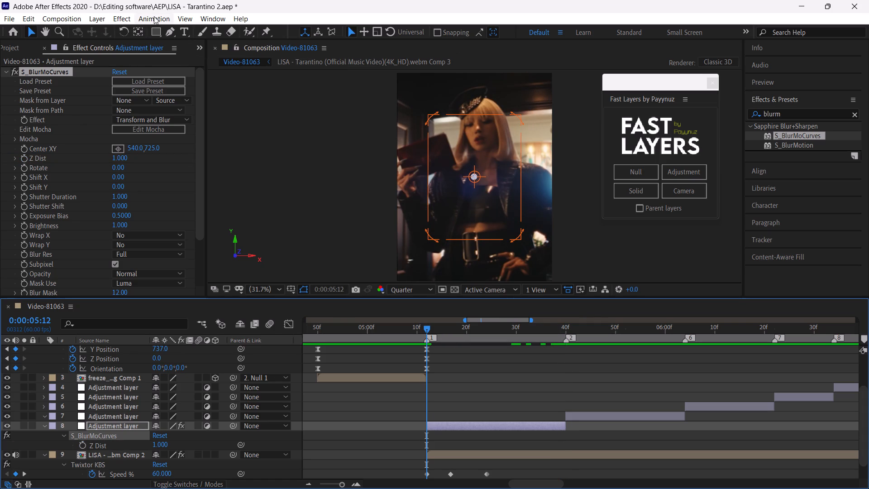
click(14, 90)
click(51, 74)
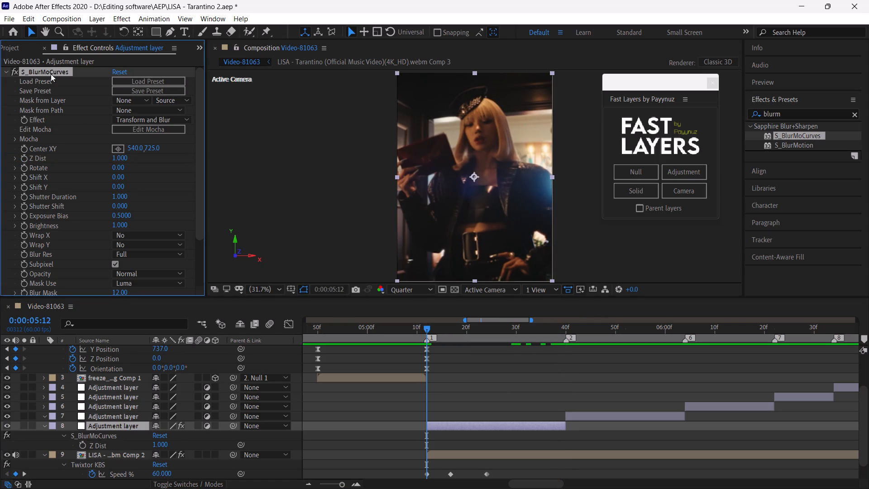
key(BackSpace)
Apply the Beasty_Aura Zoom_in (fav) preset from the BEASTY AURA PACK folder to Adjustment layer 8 at 0:00:05:12 and reveal its keyframes.
click(159, 16)
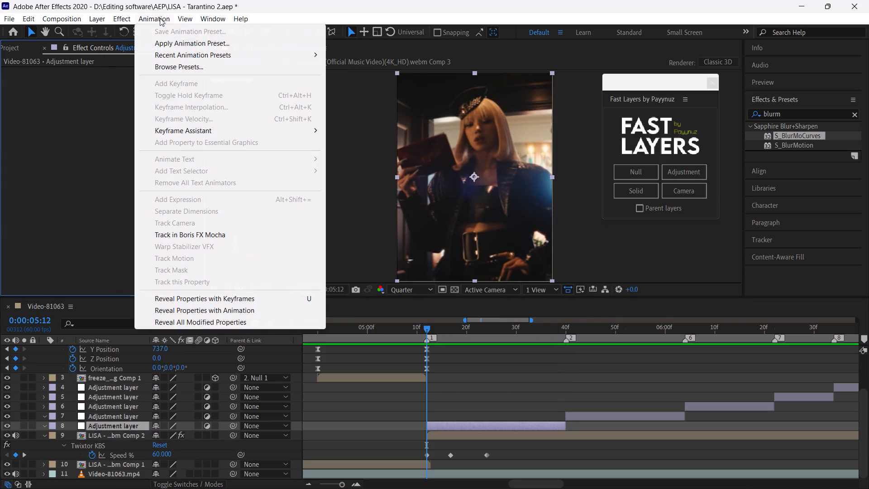
click(173, 46)
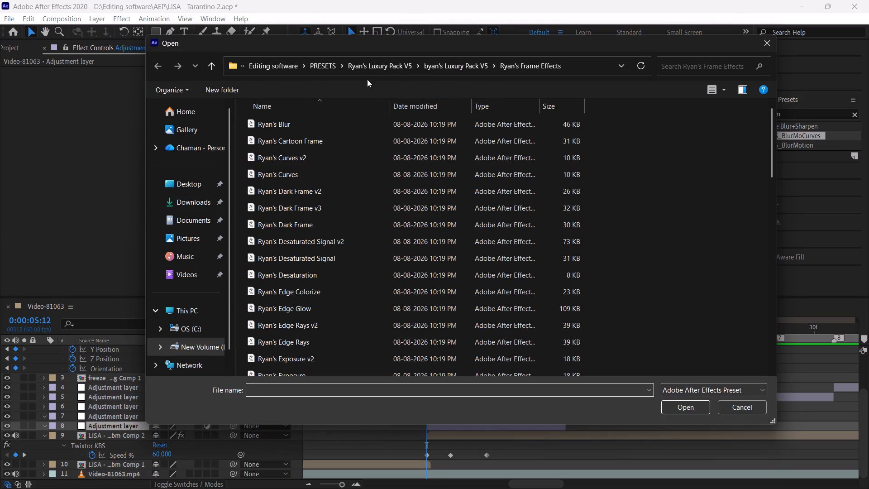
click(316, 67)
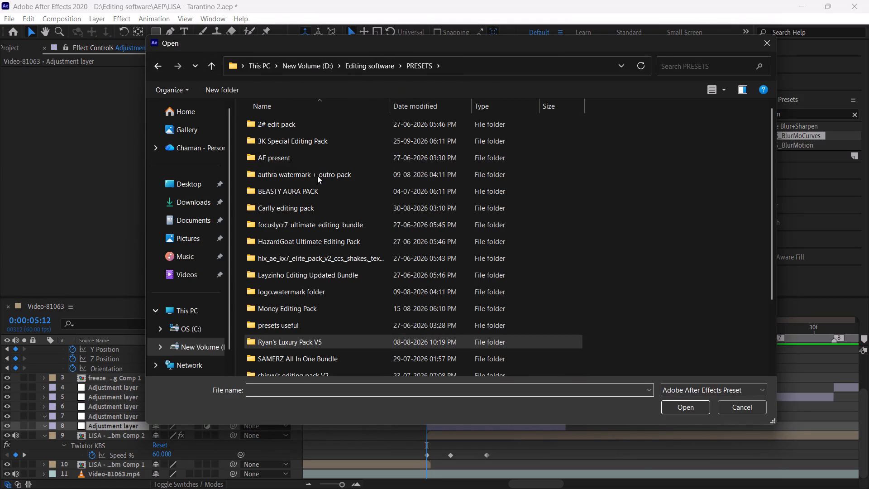
double_click(314, 189)
scroll(344, 266, down, 1)
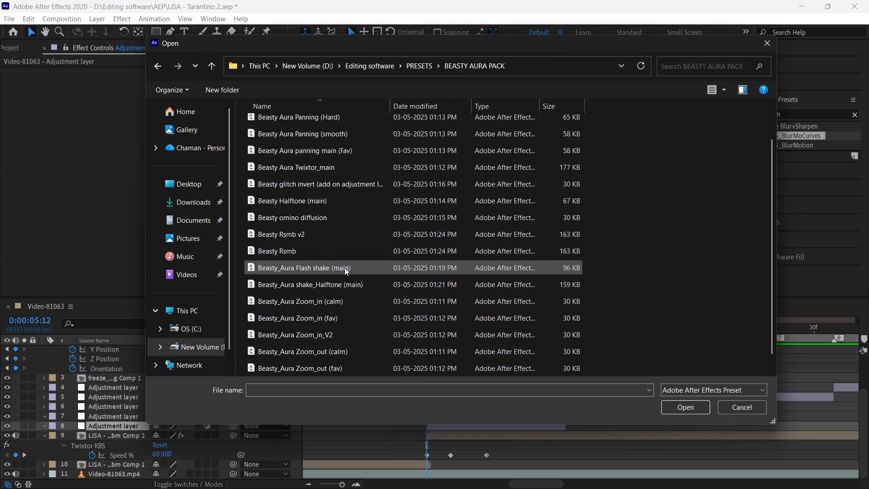
click(336, 318)
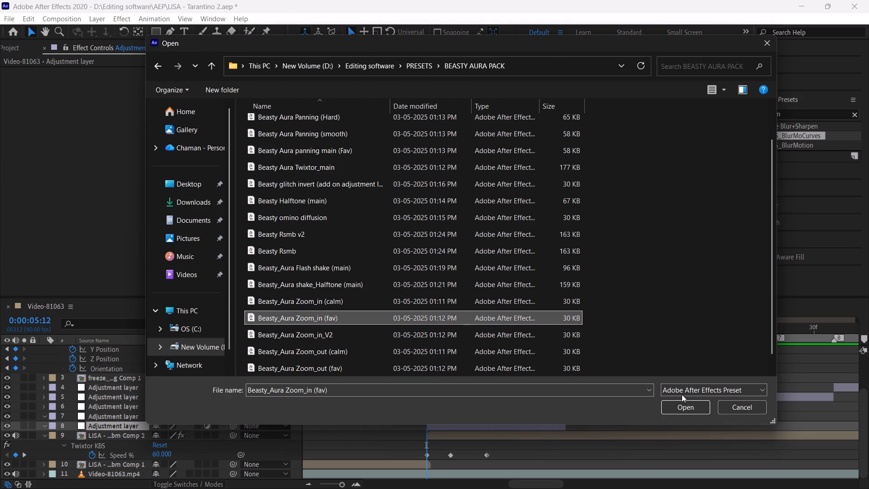
click(681, 409)
key(u)
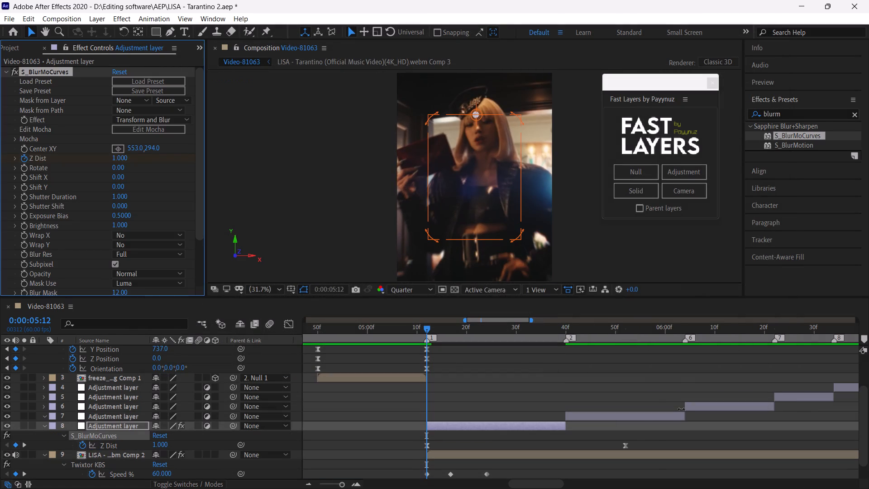
Shorten the Z Dist animation on Adjustment layer 8 so its last keyframe sits at the layer's end, 0:00:05:40.
drag(643, 441, 411, 450)
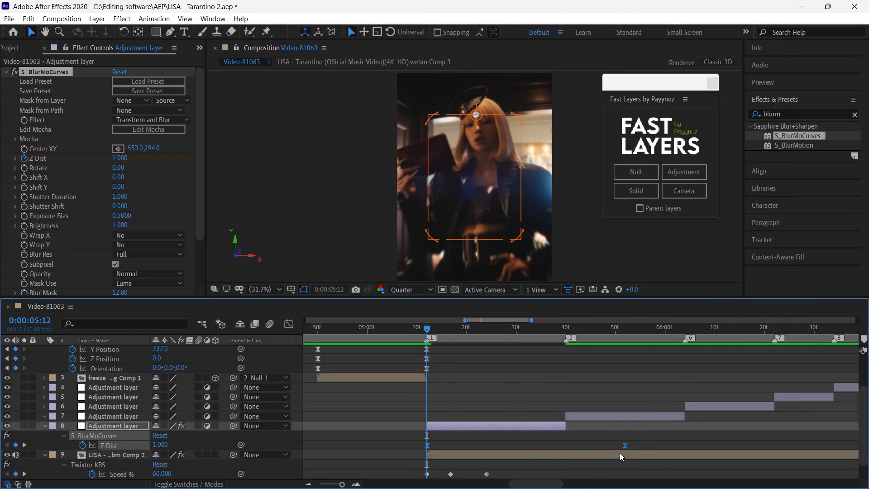
alt+drag(625, 445, 566, 449)
Apply the Beasty_Aura Zoom_out (fav) preset to Adjustment layer 7 at 0:00:05:40.
drag(557, 332, 566, 344)
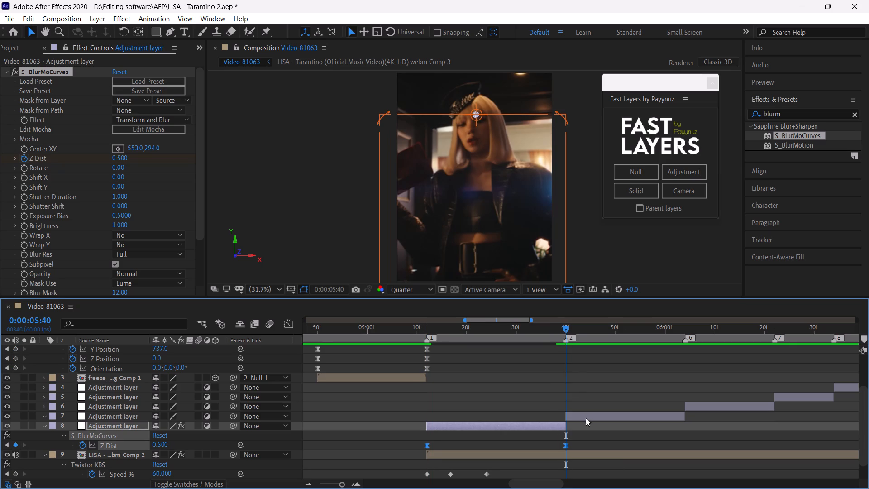
click(587, 418)
click(161, 19)
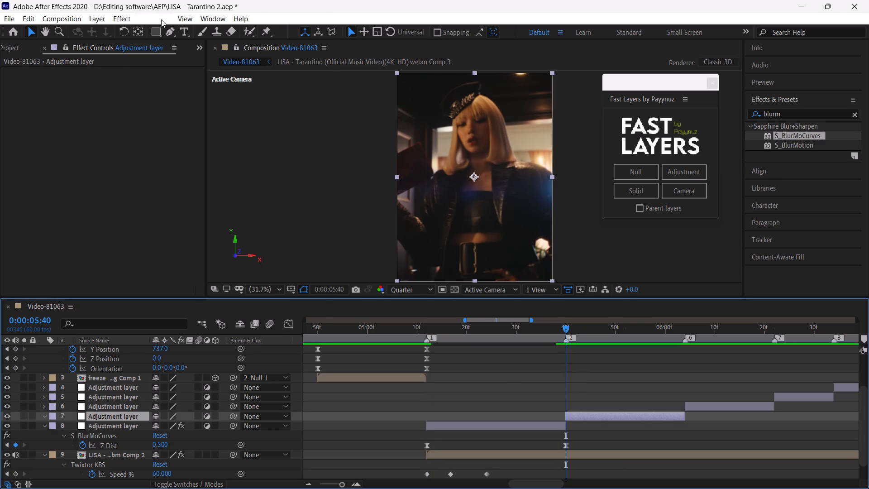
click(173, 41)
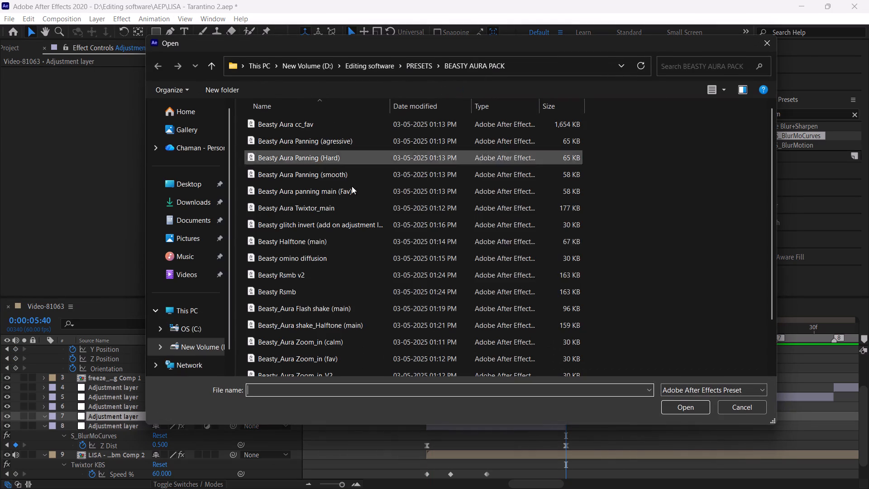
scroll(339, 222, down, 2)
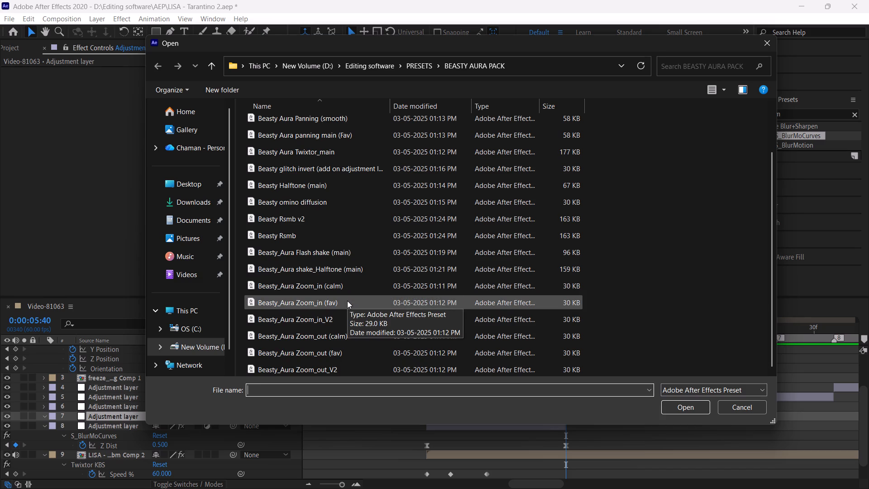
click(348, 348)
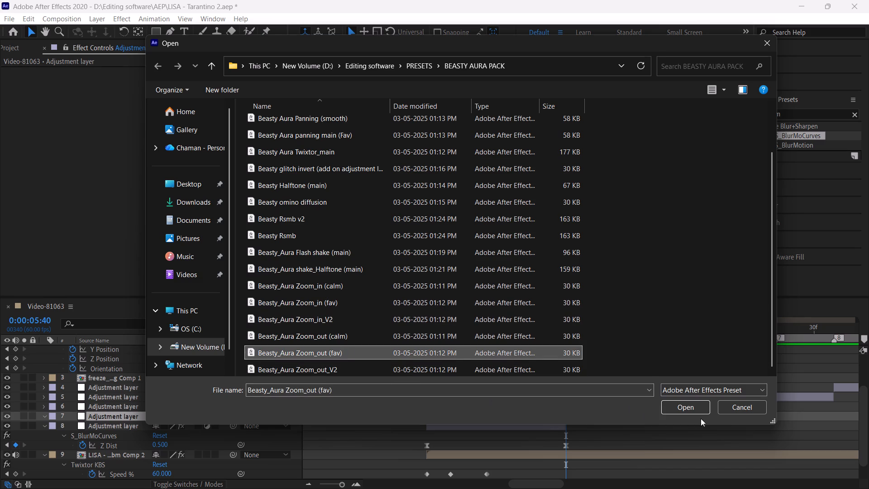
click(696, 410)
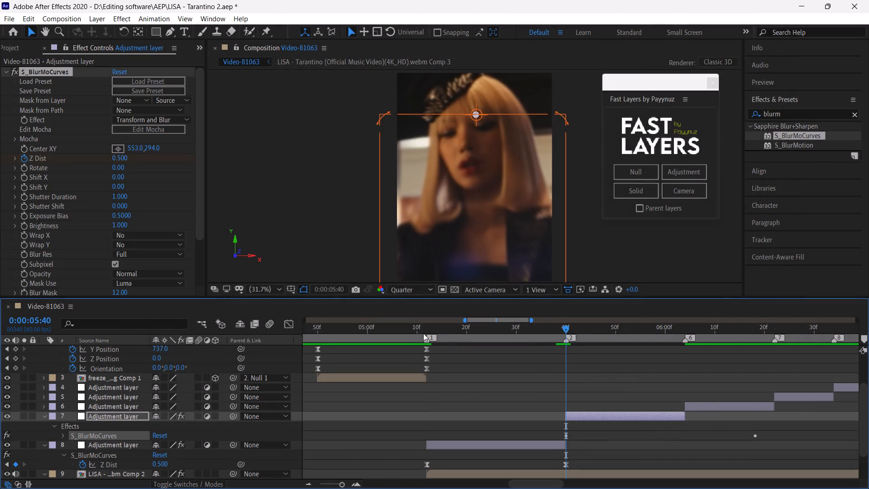
Preview the zoom-in and zoom-out on Adjustment layers 8 and 7 repeatedly from 0:00:05:12 to check their timing.
click(425, 330)
key(space)
click(425, 330)
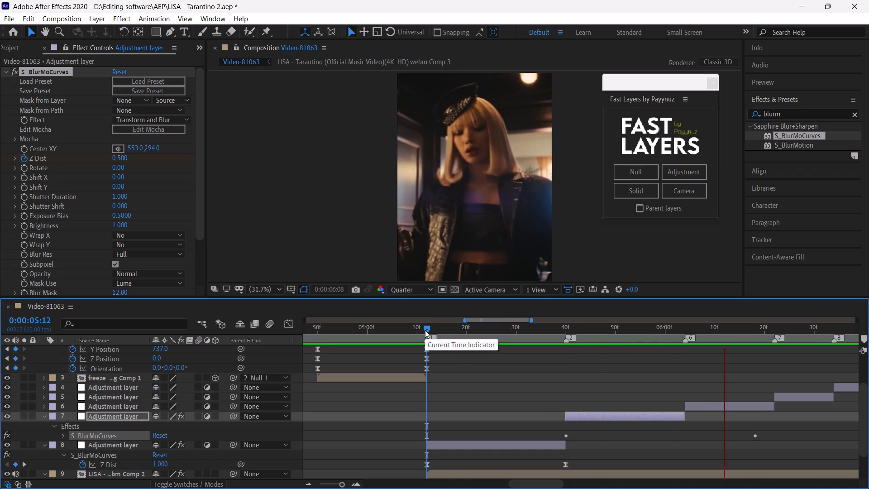
key(space)
click(425, 330)
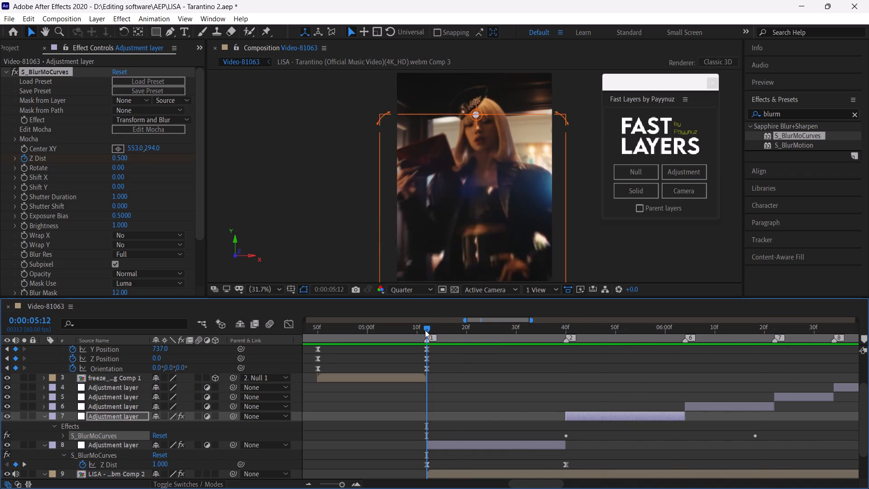
key(space)
click(425, 330)
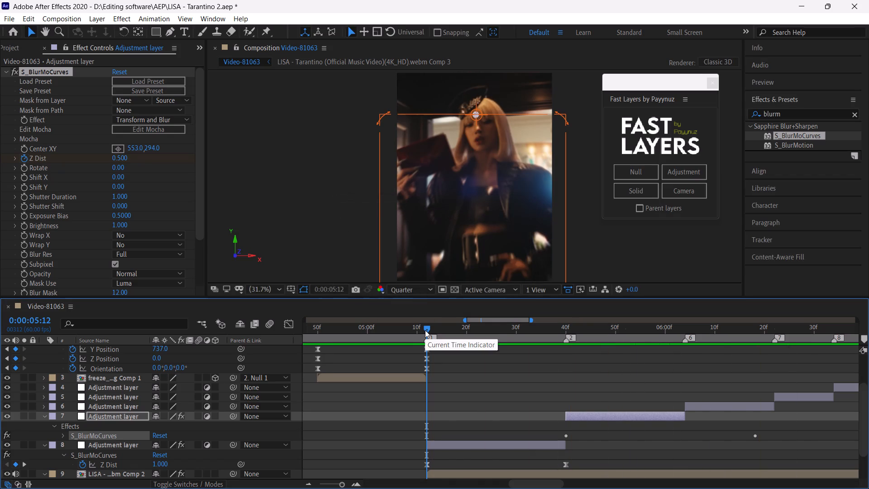
key(space)
click(425, 330)
key(space)
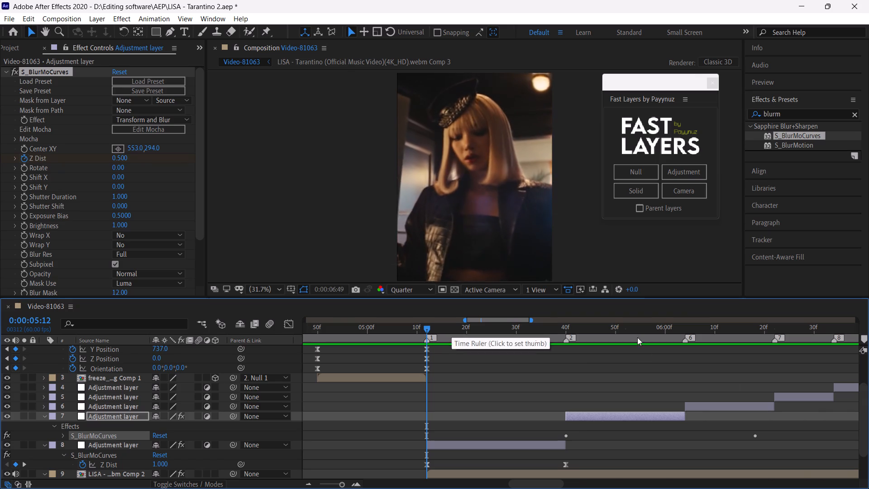
Shorten the Z Dist animation on Adjustment layer 7 to end at the layer's end, 0:00:06:04, and preview both zooms.
drag(632, 336, 646, 343)
key(u)
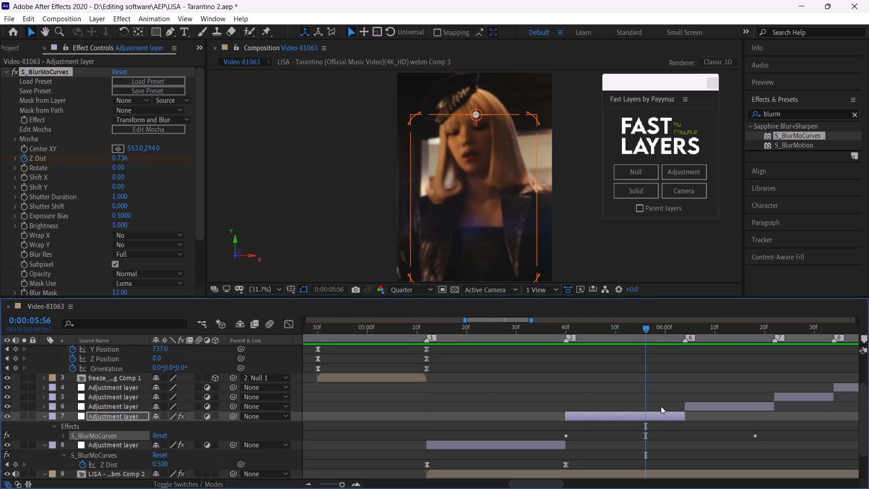
drag(765, 434, 549, 438)
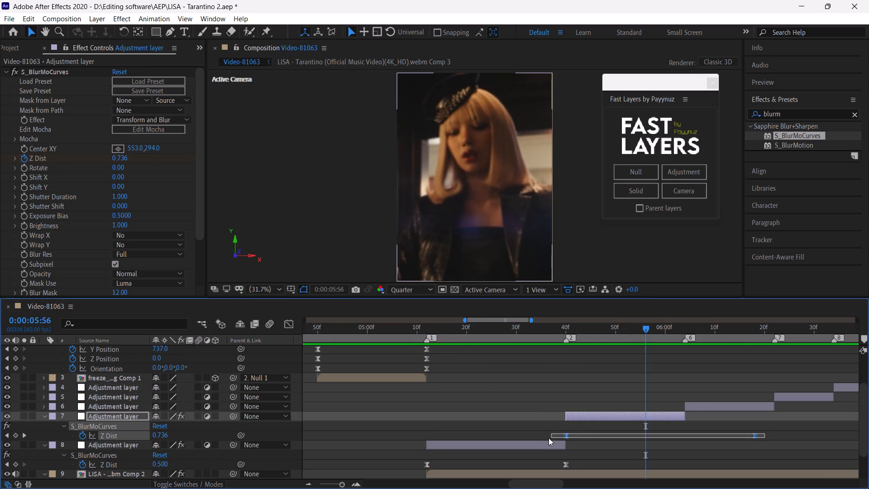
drag(549, 438, 547, 438)
alt+drag(755, 436, 745, 439)
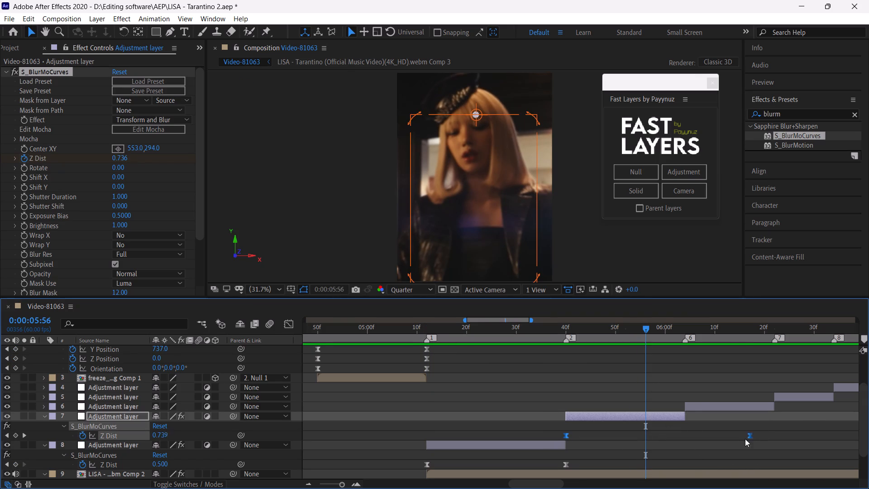
alt+drag(745, 439, 687, 442)
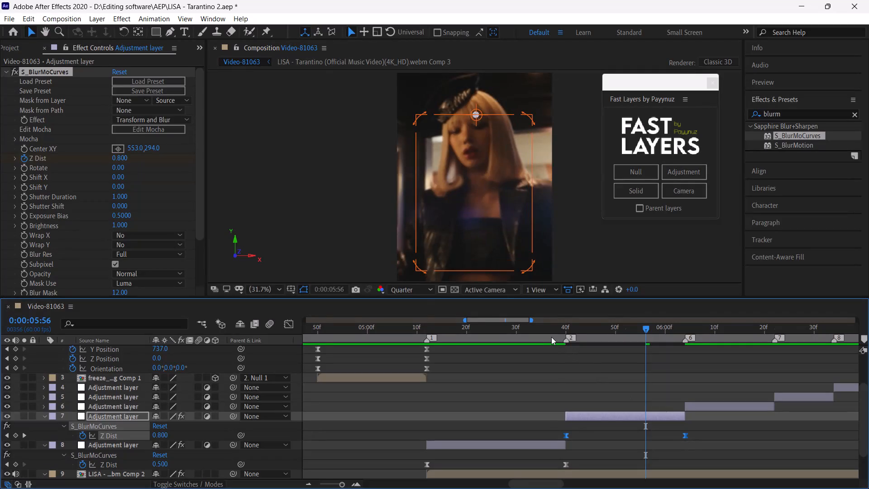
click(551, 337)
key(space)
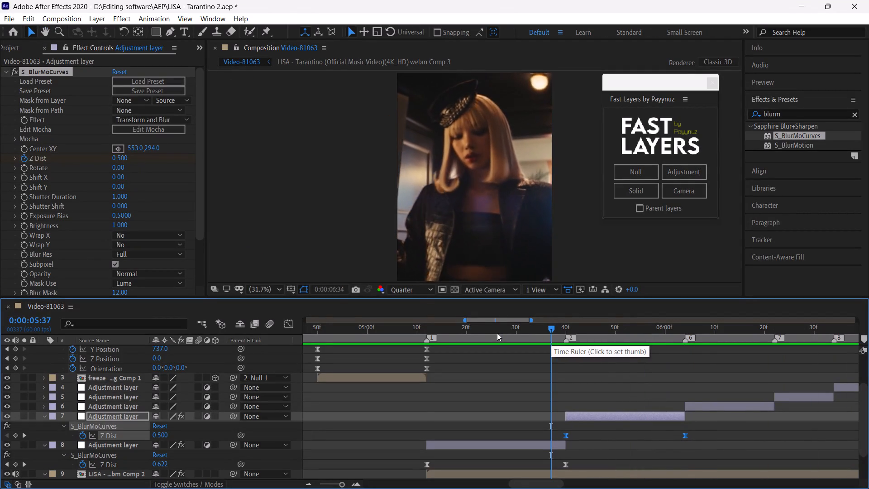
click(429, 328)
key(space)
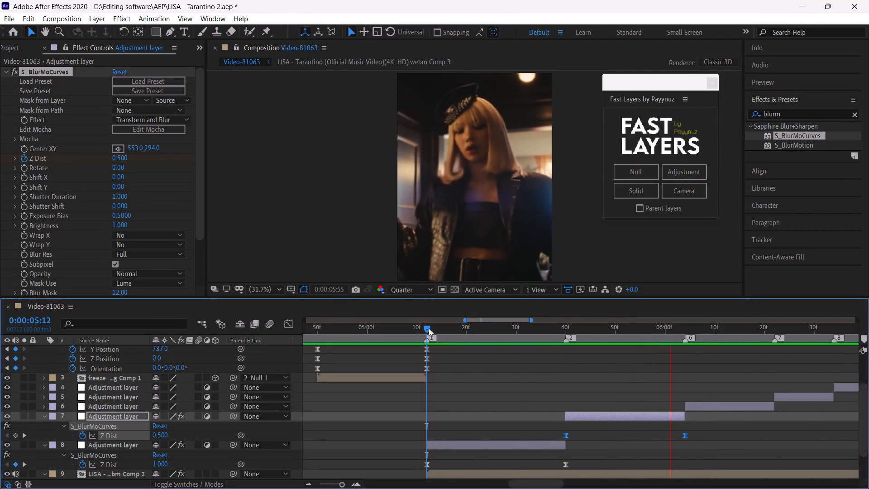
Apply the recent preset Beasty_Aura Zoom_in (fav) to Adjustment layer 6 at 0:00:06:04.
drag(640, 332, 684, 370)
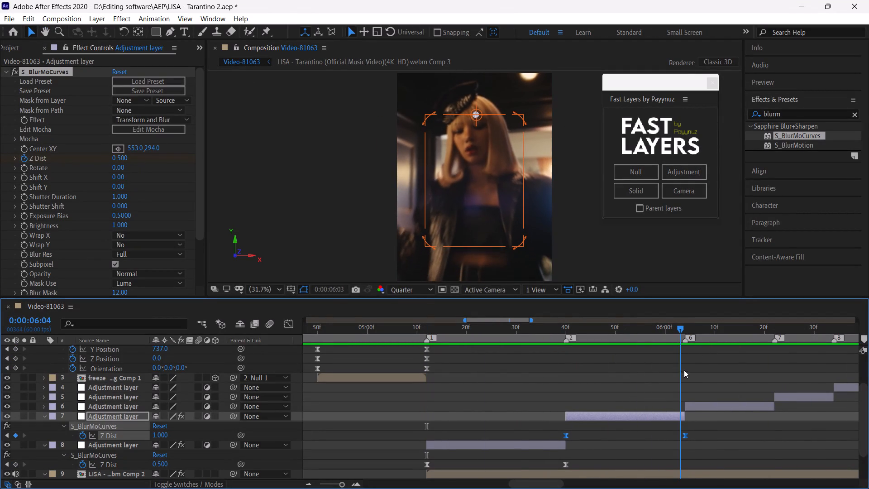
drag(684, 370, 687, 372)
click(701, 407)
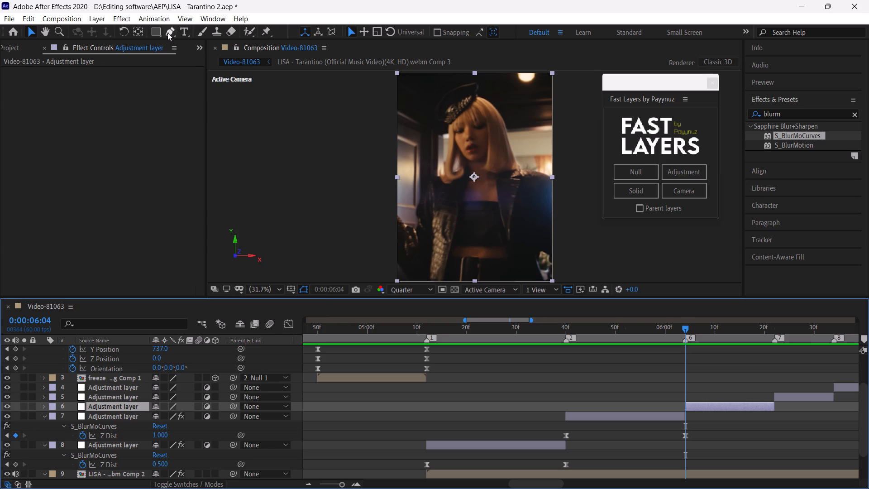
click(160, 19)
click(178, 51)
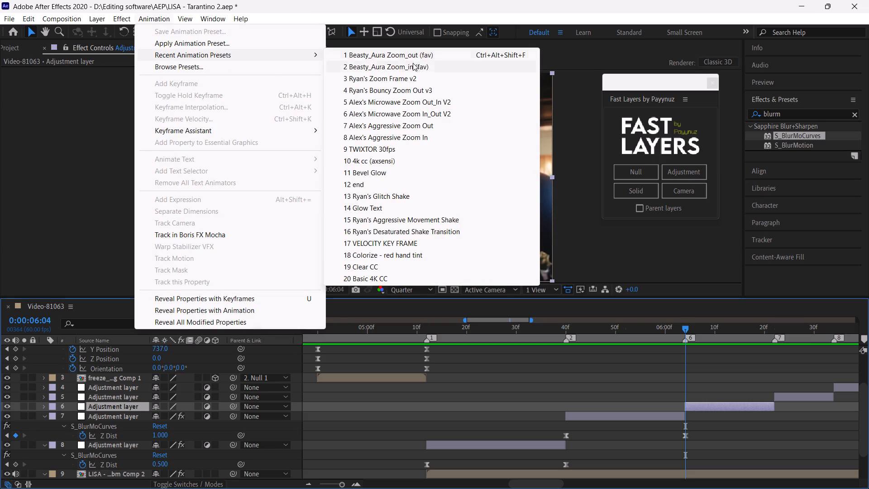
click(413, 66)
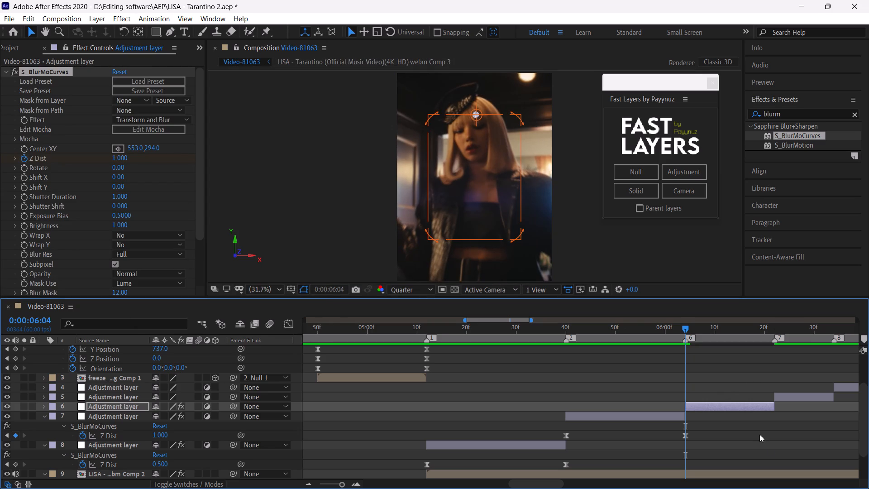
Shorten the Z Dist animation on Adjustment layer 6 to end at the layer's end, 0:00:06:22.
key(u)
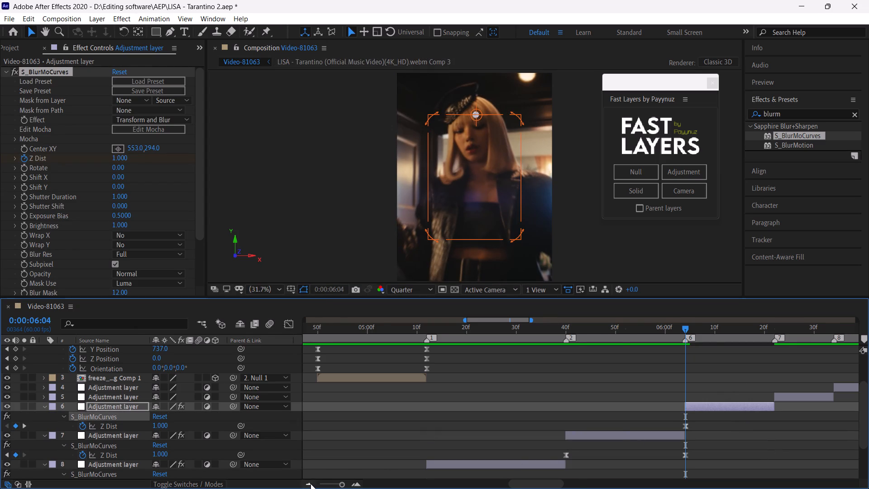
click(310, 484)
drag(797, 423, 673, 436)
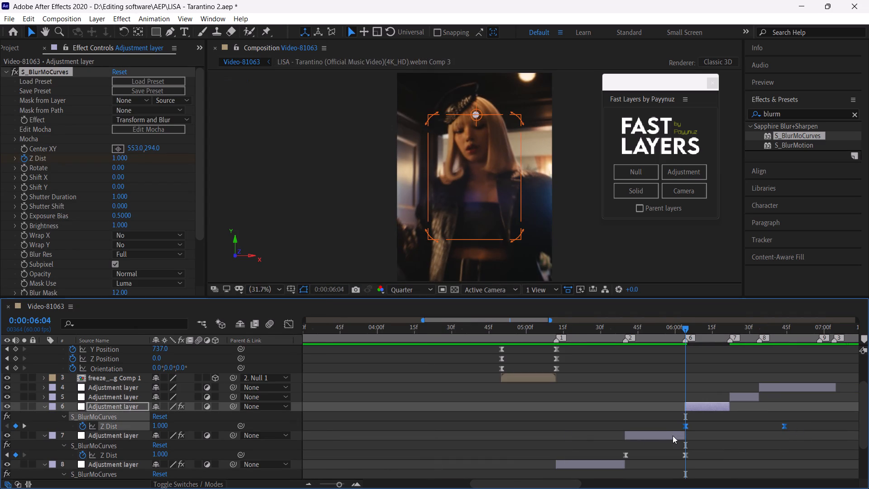
alt+drag(783, 425, 731, 429)
alt+drag(731, 429, 728, 429)
Apply the recent preset Beasty_Aura Zoom_out (fav) to Adjustment layer 5 at 0:00:06:22.
drag(719, 332, 729, 346)
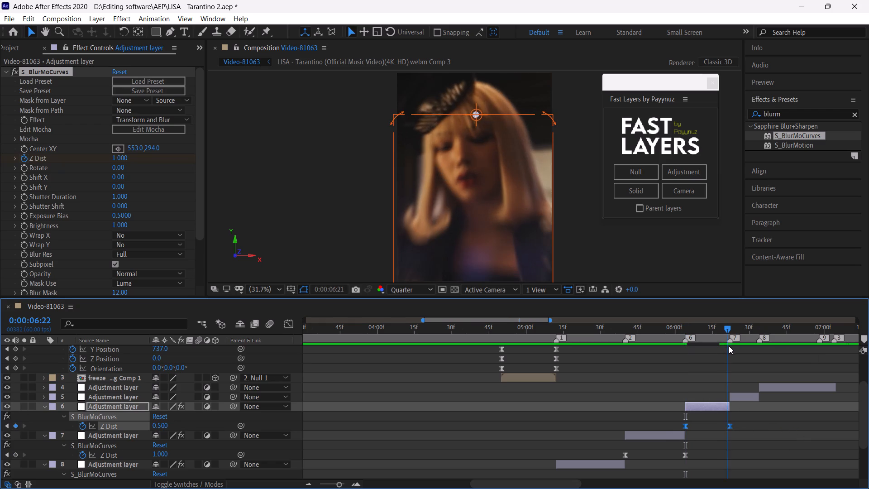
drag(729, 346, 730, 347)
click(747, 400)
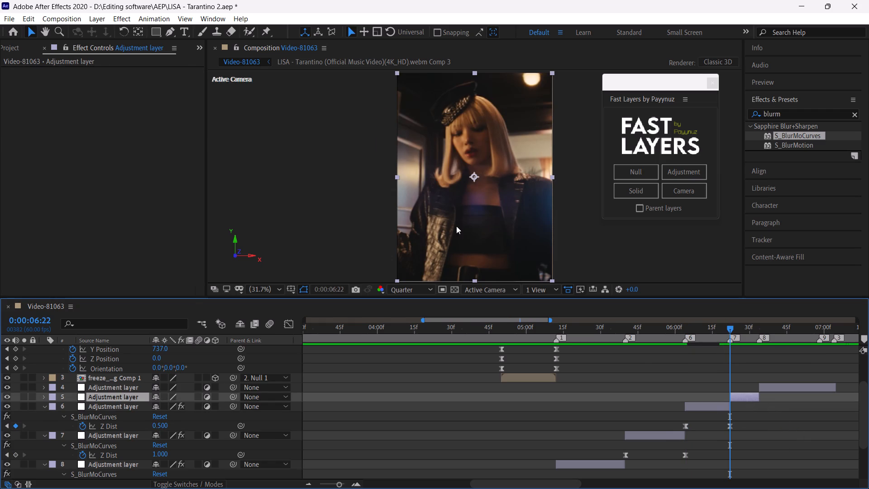
click(157, 17)
click(181, 53)
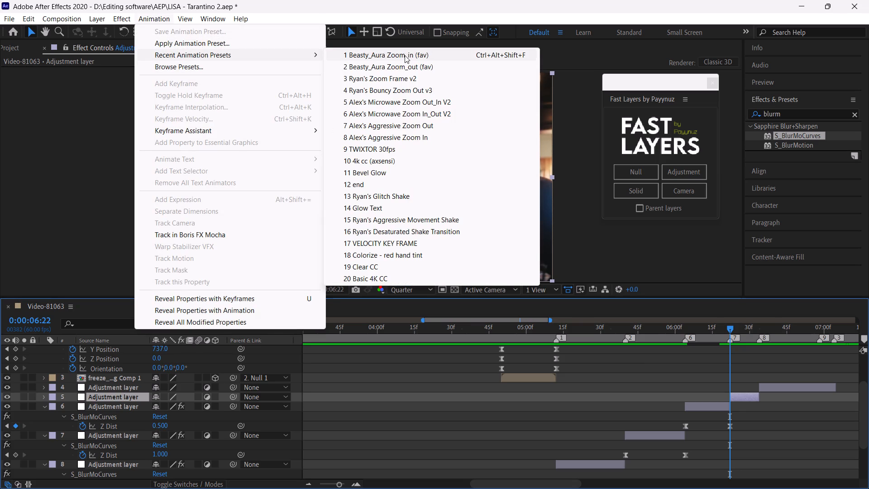
click(408, 67)
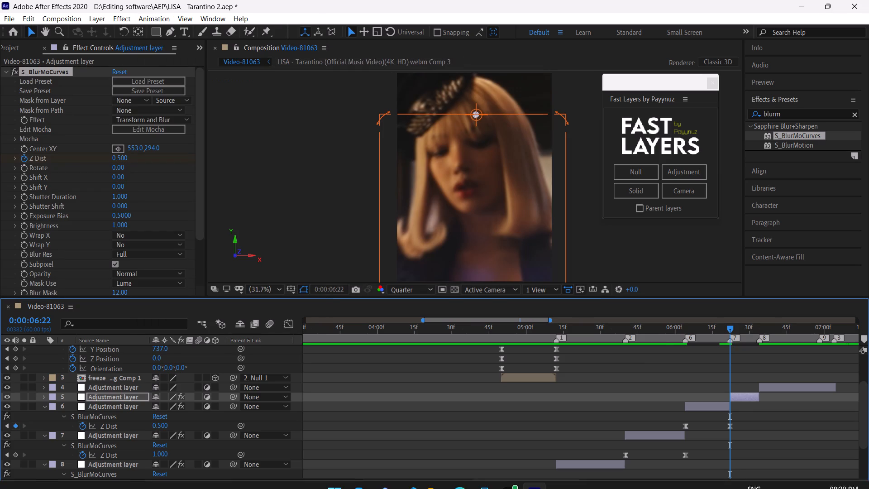
Shorten the Z Dist animation on Adjustment layer 5 to end at the layer's end, 0:00:06:34.
key(u)
drag(842, 417, 770, 416)
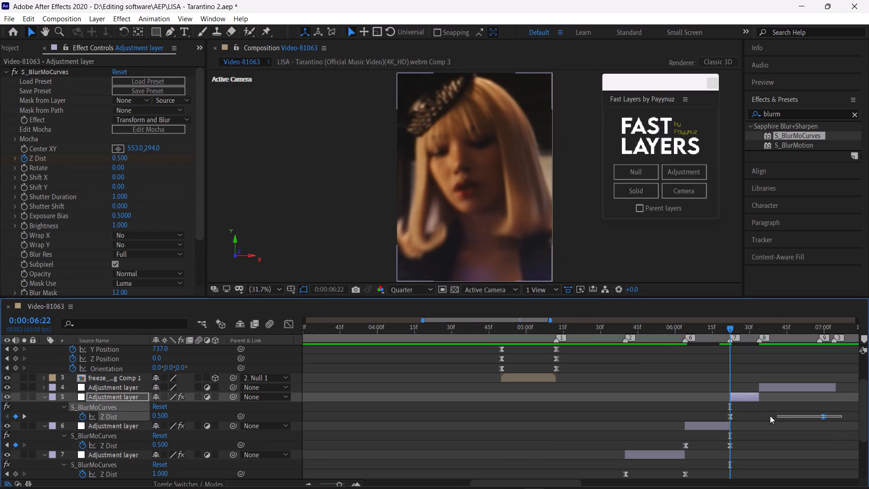
drag(770, 416, 711, 421)
alt+drag(824, 417, 787, 418)
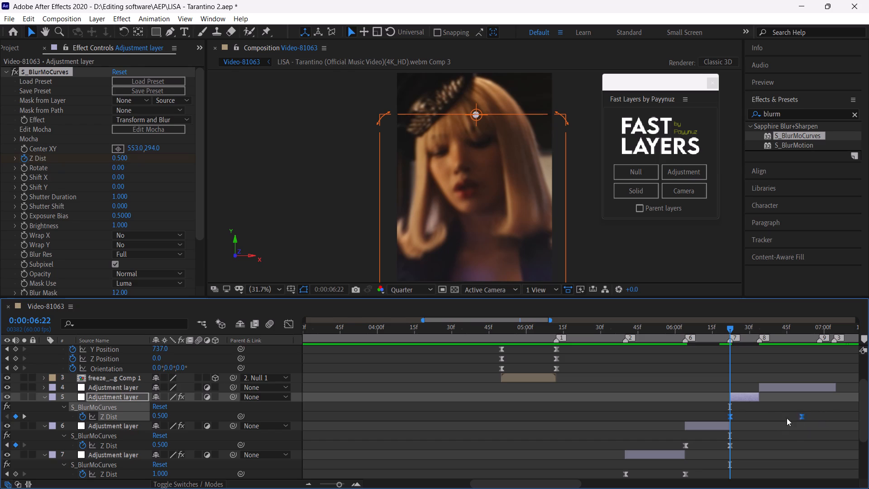
alt+drag(787, 418, 760, 419)
Apply the recent preset Beasty_Aura Zoom_in (fav) to Adjustment layer 4 at 0:00:06:34.
drag(747, 331, 758, 348)
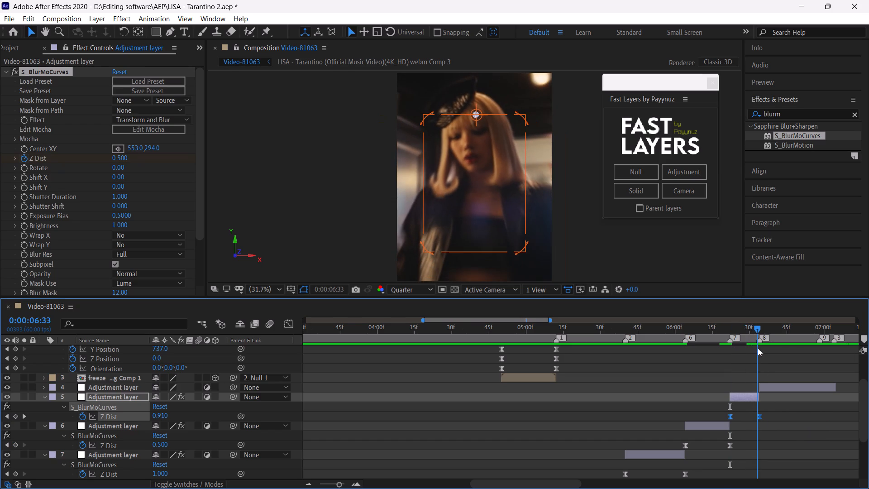
drag(758, 348, 759, 350)
click(768, 388)
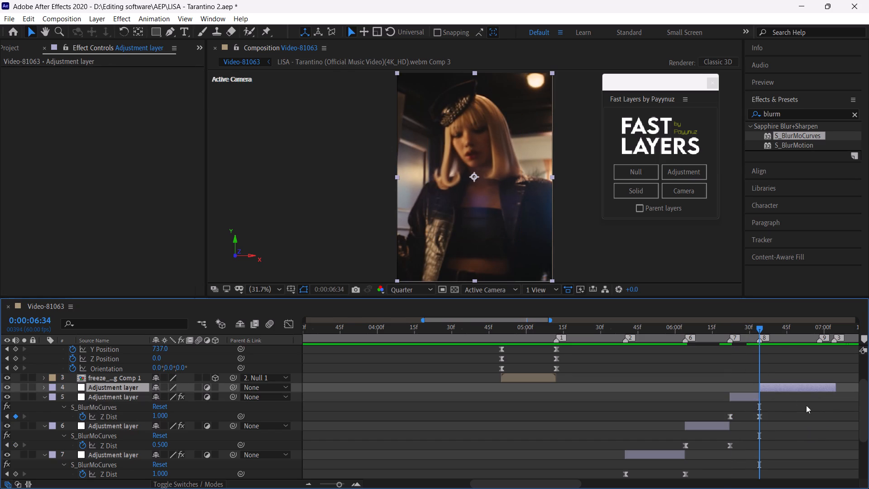
click(158, 19)
click(175, 53)
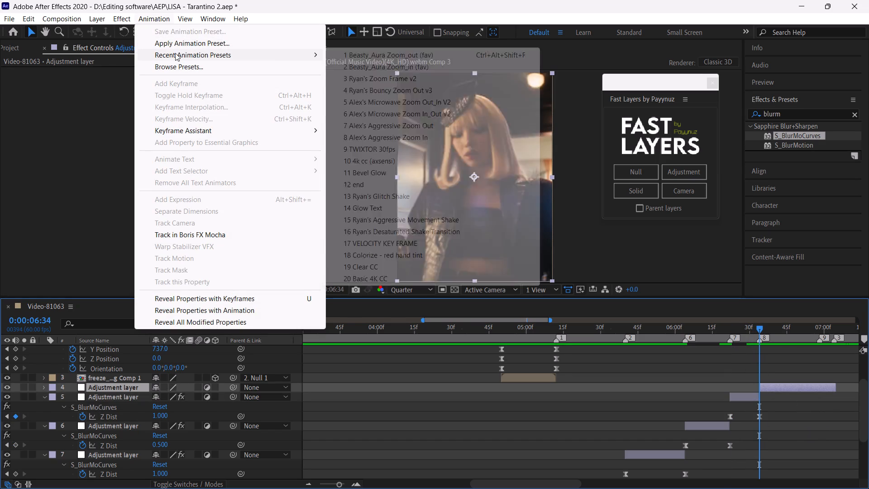
click(407, 65)
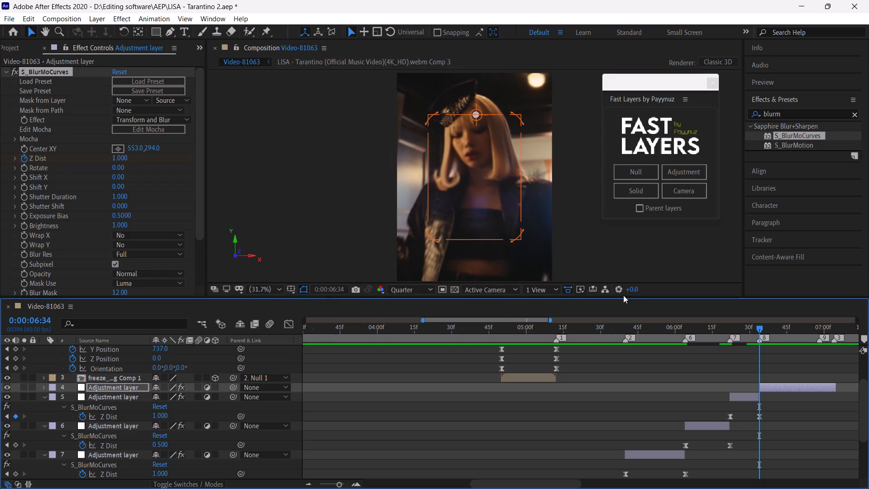
Shorten the Z Dist animation on Adjustment layer 4 to end at marker 9, 0:00:06:58.
key(u)
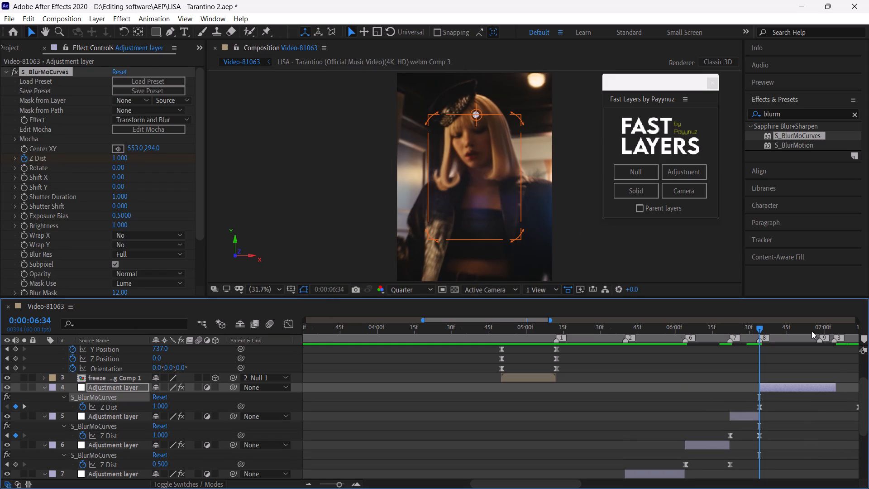
drag(812, 331, 818, 348)
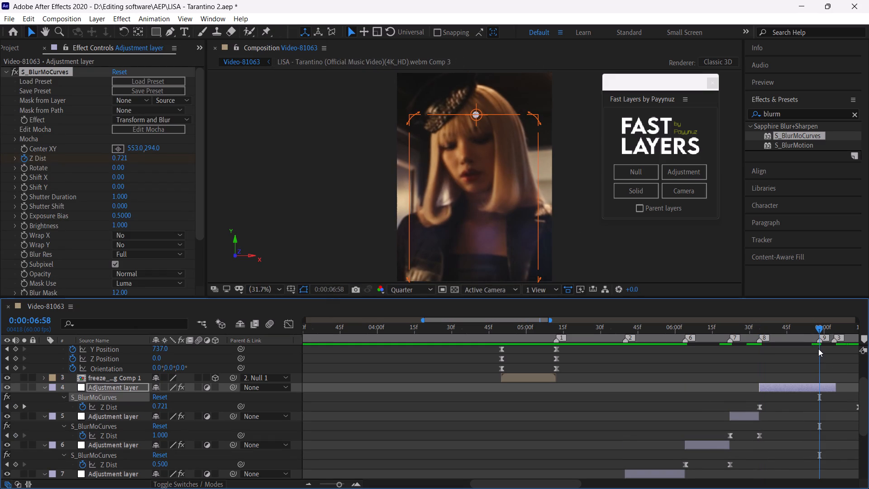
alt+drag(858, 407, 839, 410)
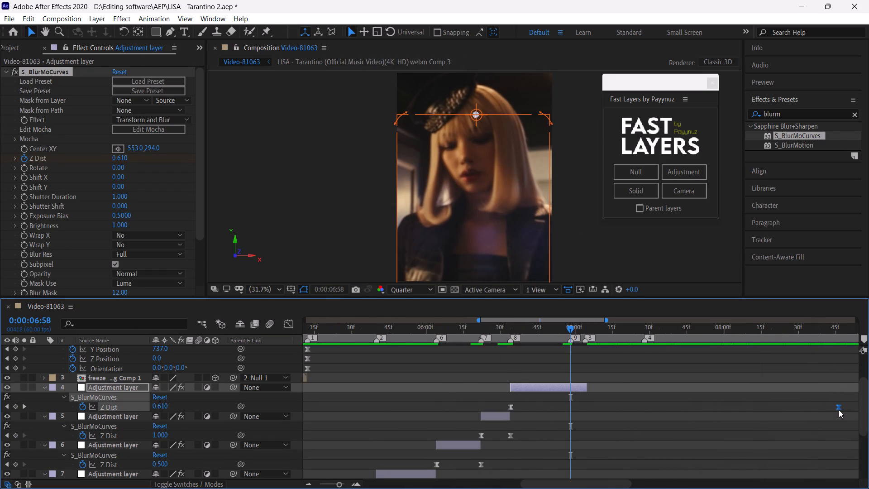
alt+drag(839, 410, 569, 412)
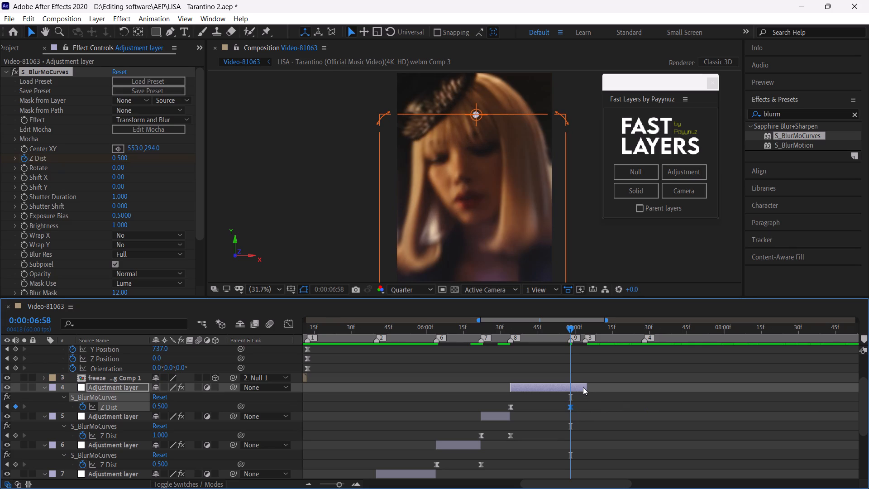
Split Adjustment layer 4 at 0:00:06:58 and replace its second part with a new blank adjustment layer.
key(ctrl+shift+d)
click(680, 171)
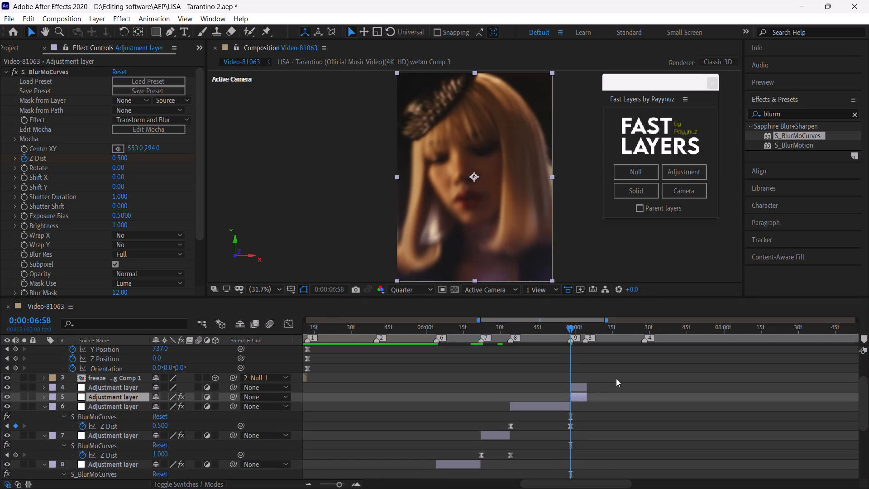
click(578, 396)
key(BackSpace)
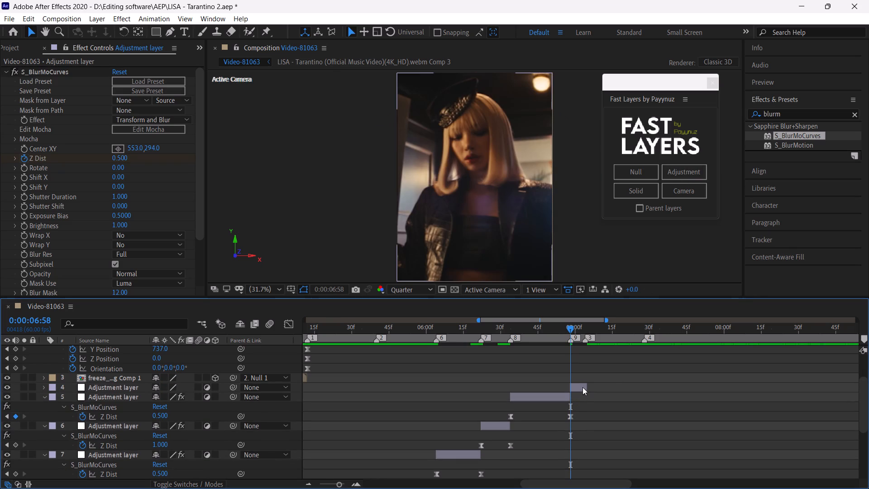
Apply the recent preset Beasty_Aura Zoom_out (fav) to the new Adjustment layer 4 at 0:00:06:58.
click(583, 387)
click(154, 18)
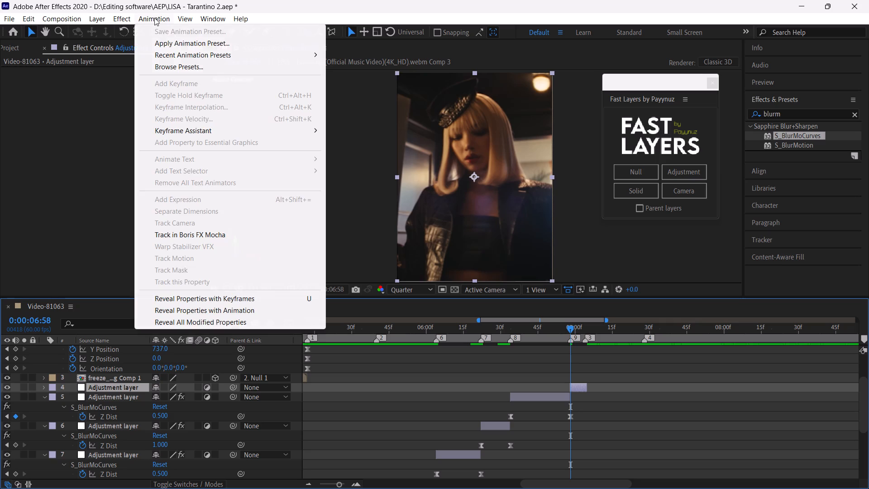
click(174, 54)
click(396, 67)
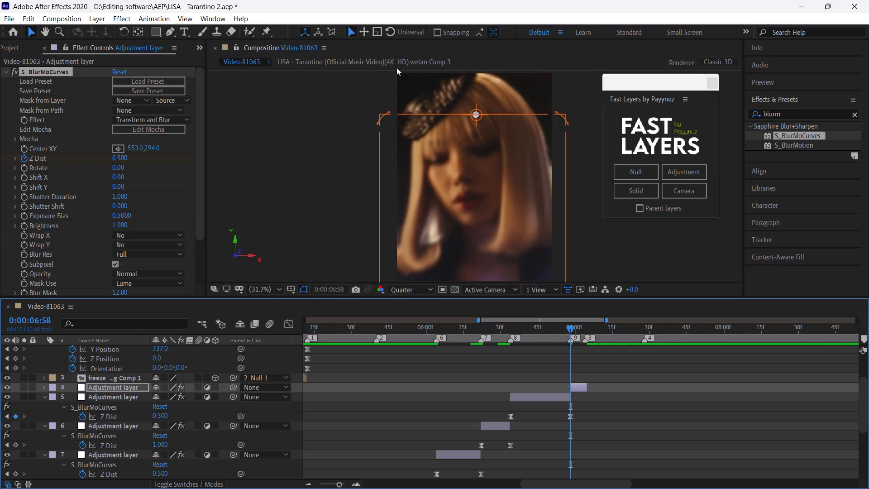
Shorten the Z Dist animation on the new Adjustment layer 4 to end at the layer's end, at marker 3.
key(u)
drag(675, 407, 675, 407)
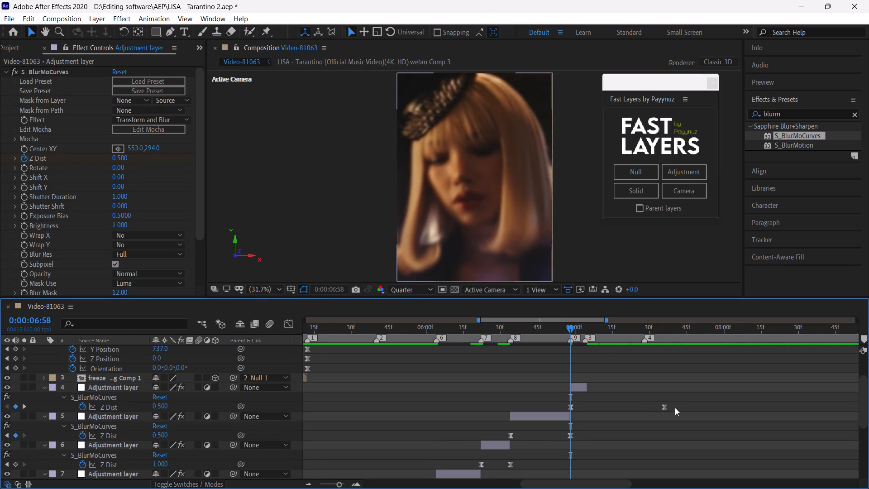
drag(675, 407, 553, 406)
alt+drag(665, 408, 587, 405)
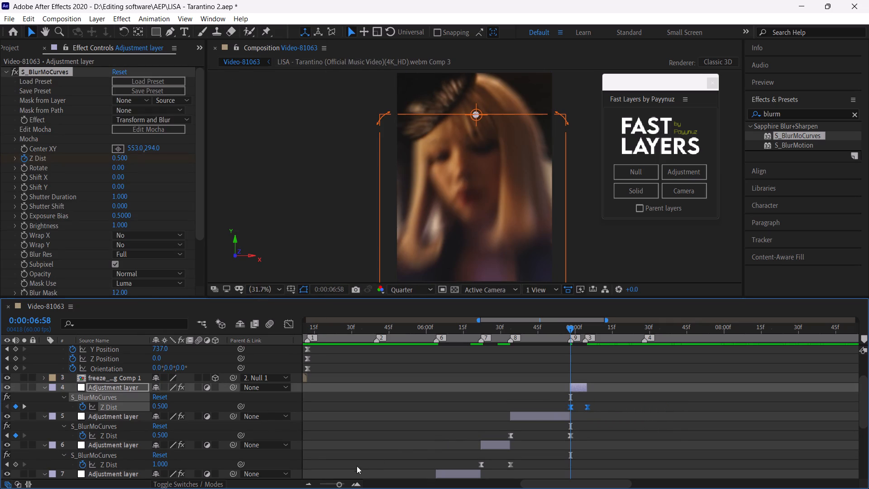
Preview the whole zoom sequence repeatedly from around 0:00:05:09 to 0:00:05:28 to check its timing across the adjustment layers.
click(323, 484)
click(506, 327)
key(space)
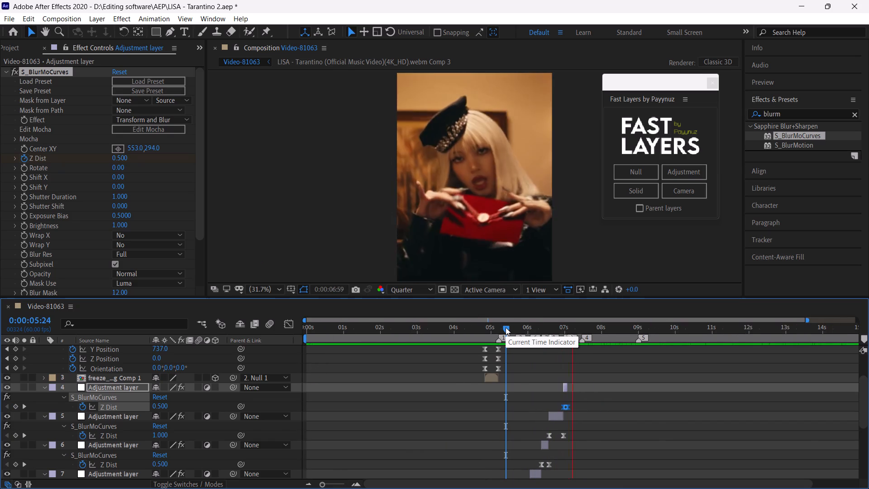
click(506, 327)
key(space)
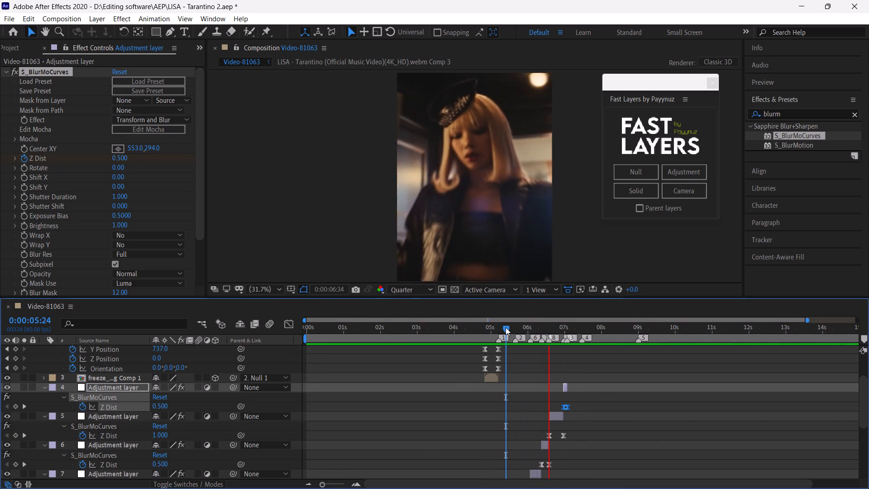
click(497, 327)
key(space)
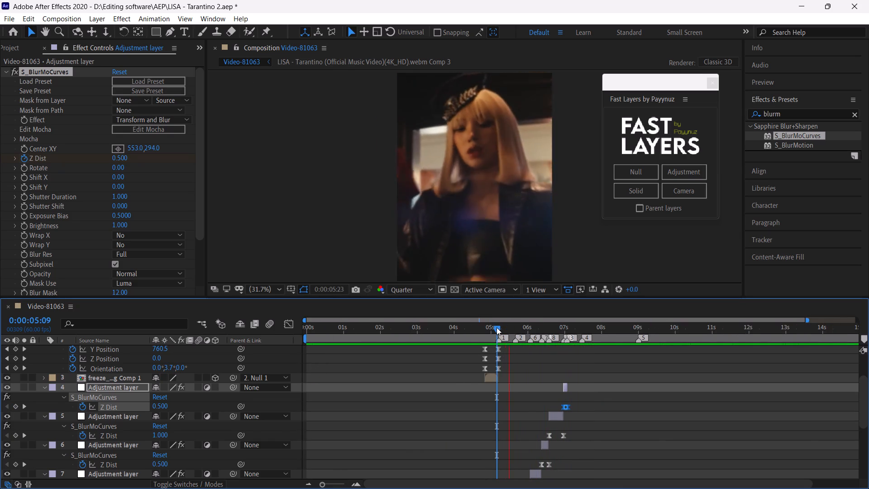
click(497, 327)
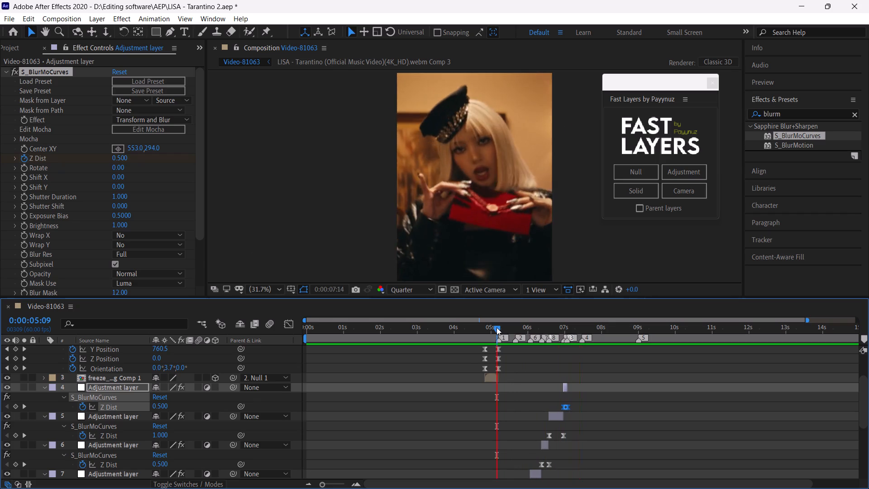
key(space)
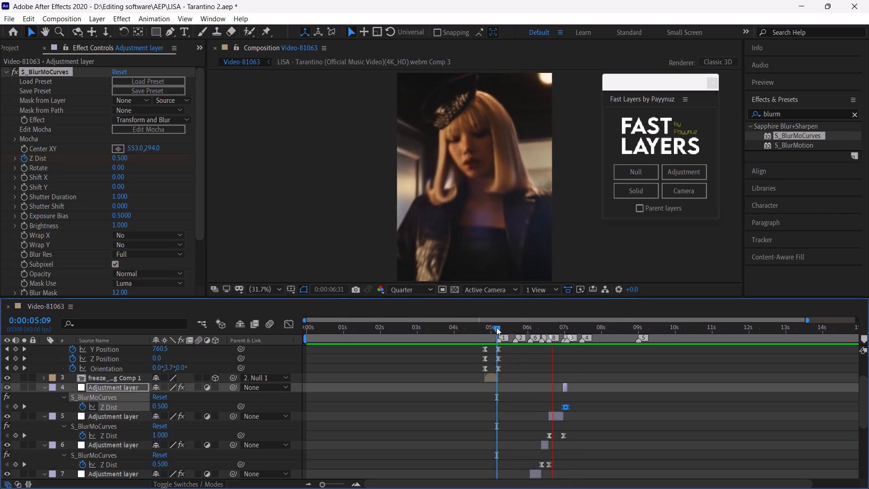
click(495, 327)
key(space)
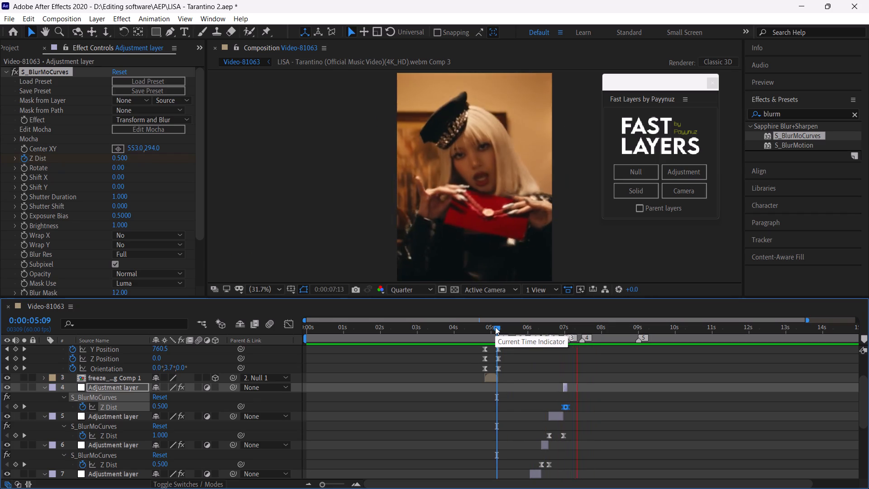
click(496, 331)
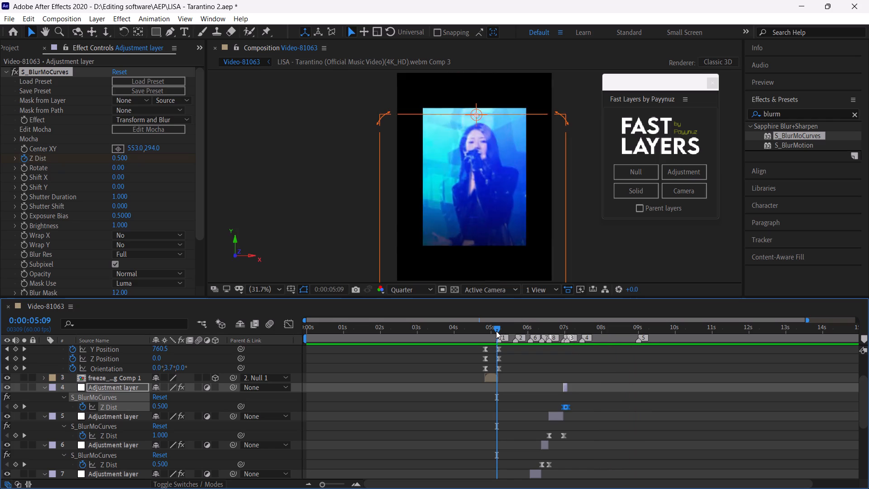
key(space)
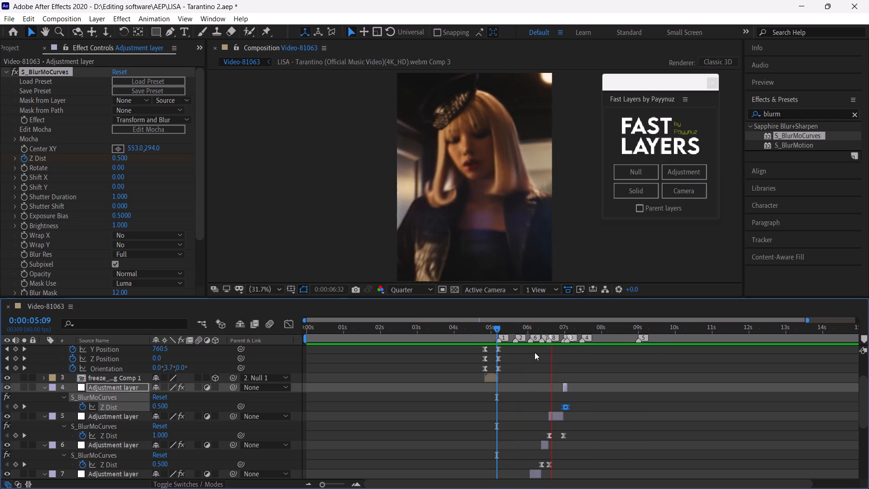
click(508, 329)
key(space)
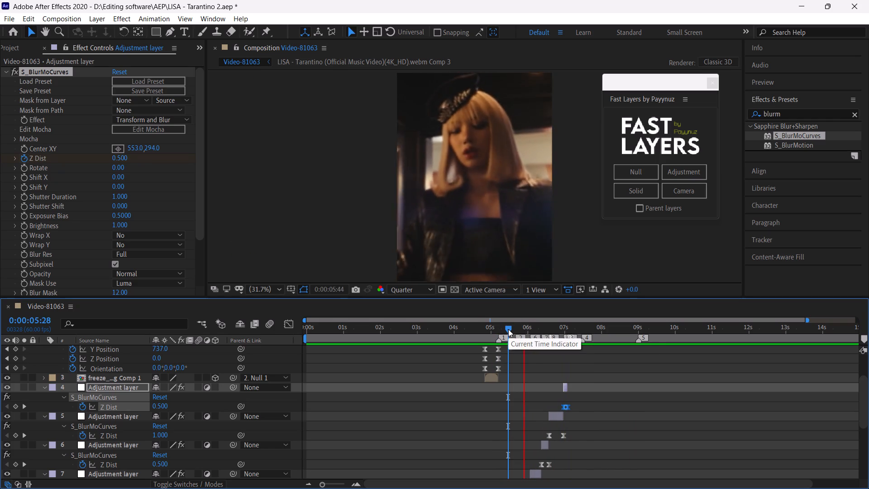
click(498, 326)
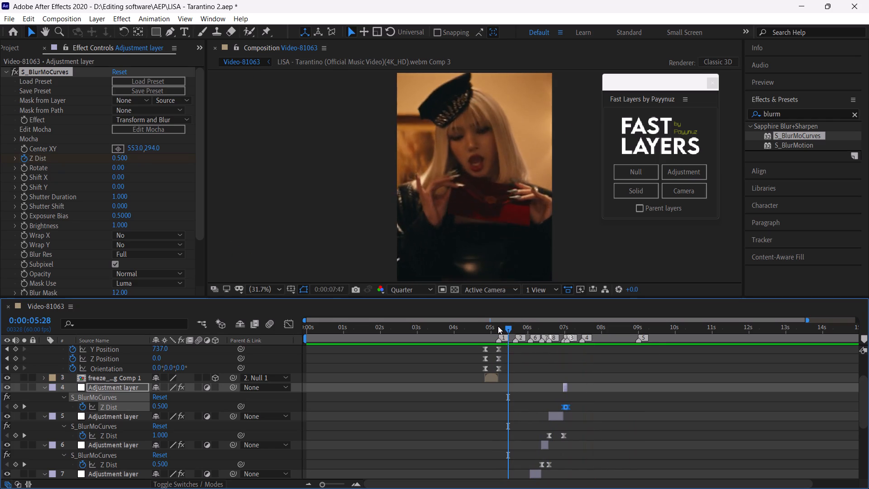
key(space)
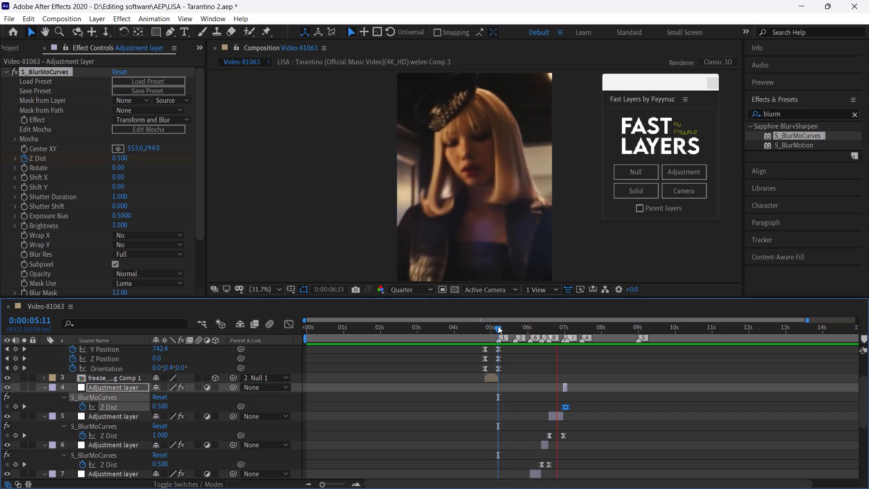
click(498, 326)
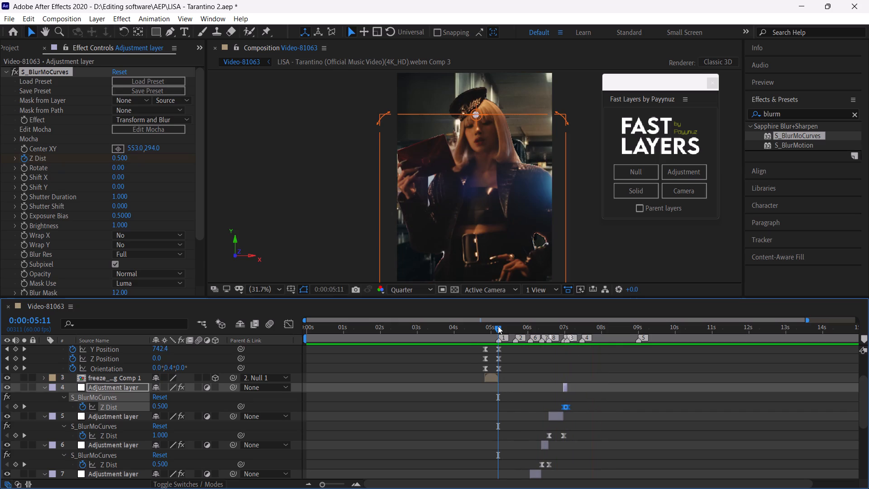
Save the project.
key(ctrl+s)
Preview the zoom sequence repeatedly from 0:00:05:11, 0:00:05:39 and 0:00:05:50 to check how the zooms play.
key(space)
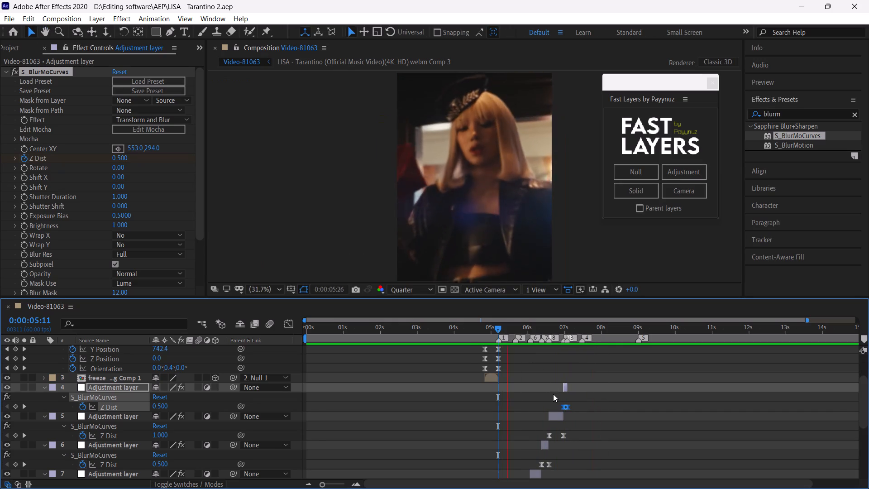
click(515, 326)
key(space)
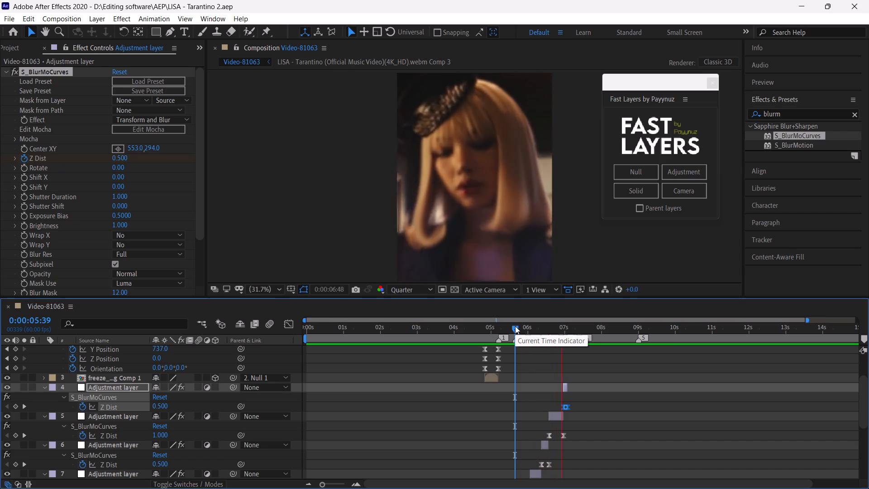
click(515, 326)
key(space)
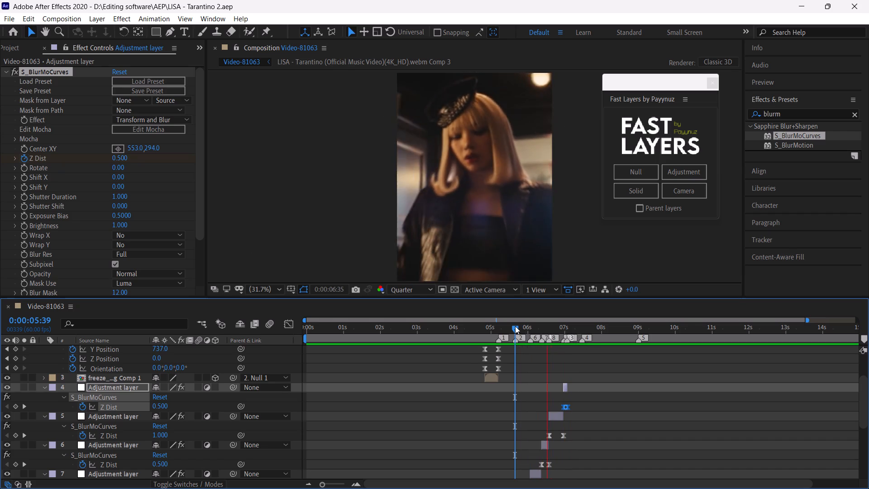
click(515, 326)
key(space)
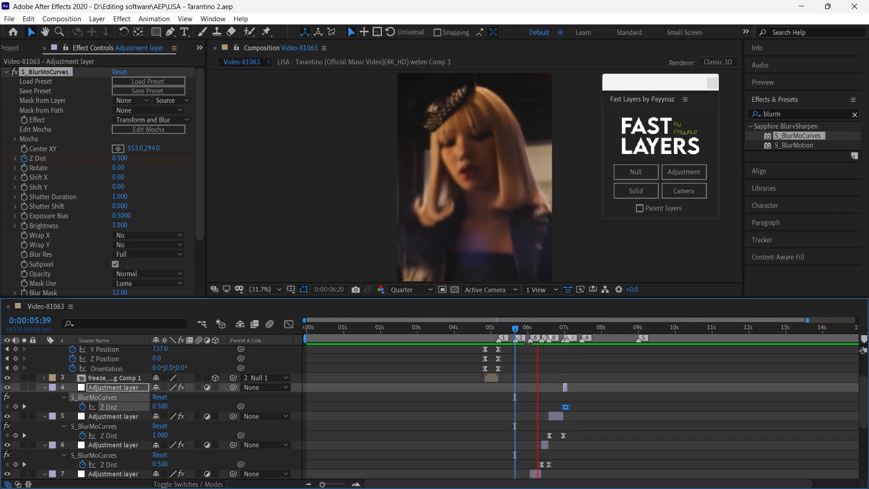
click(522, 327)
key(space)
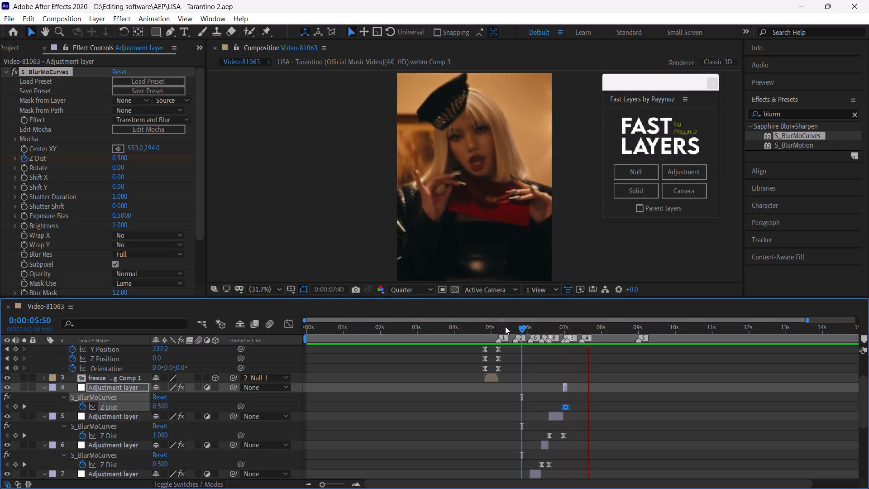
Set the current time to marker 1 at 0:00:05:12 and collapse the keyframe properties of all layers.
click(501, 329)
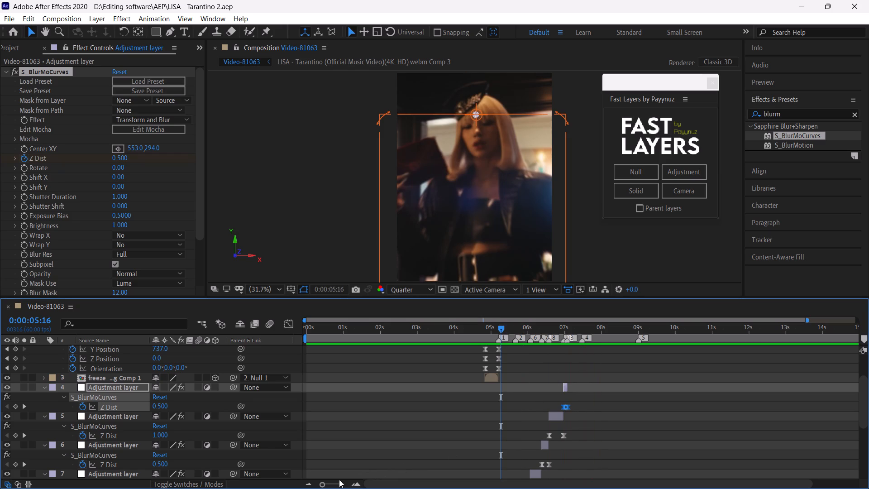
drag(332, 484, 341, 484)
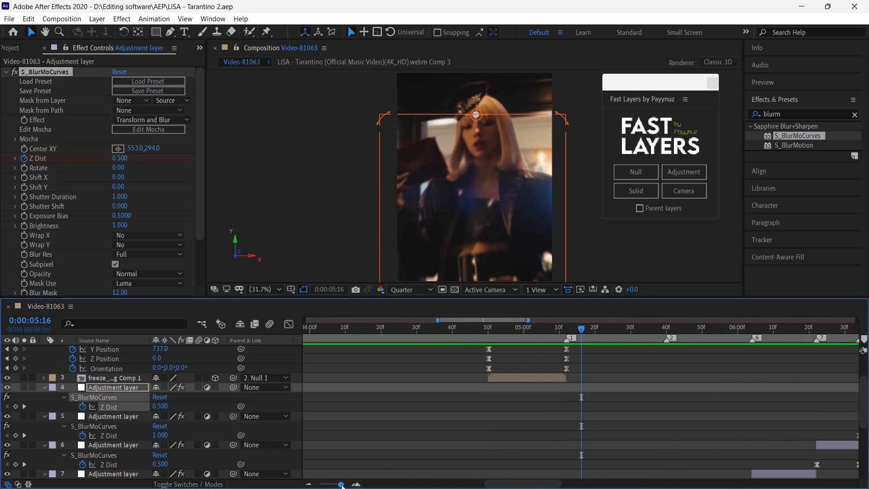
drag(341, 484, 342, 485)
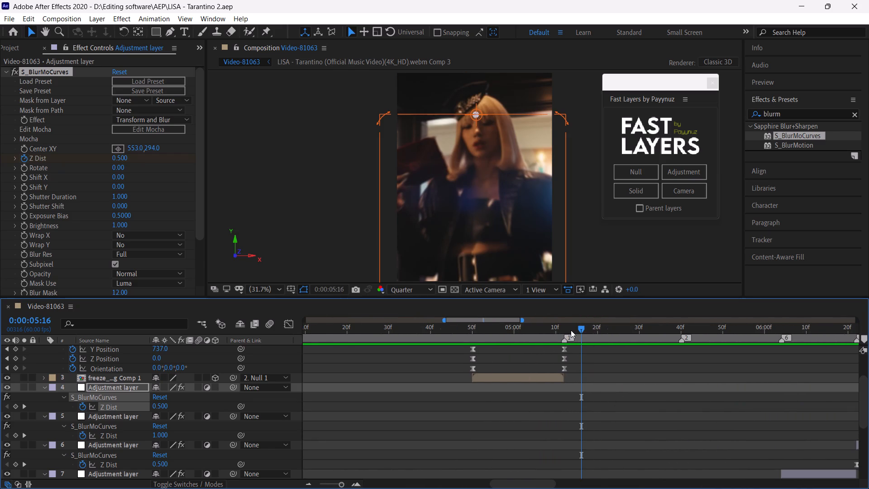
drag(571, 330, 563, 330)
scroll(632, 382, down, 1)
click(646, 417)
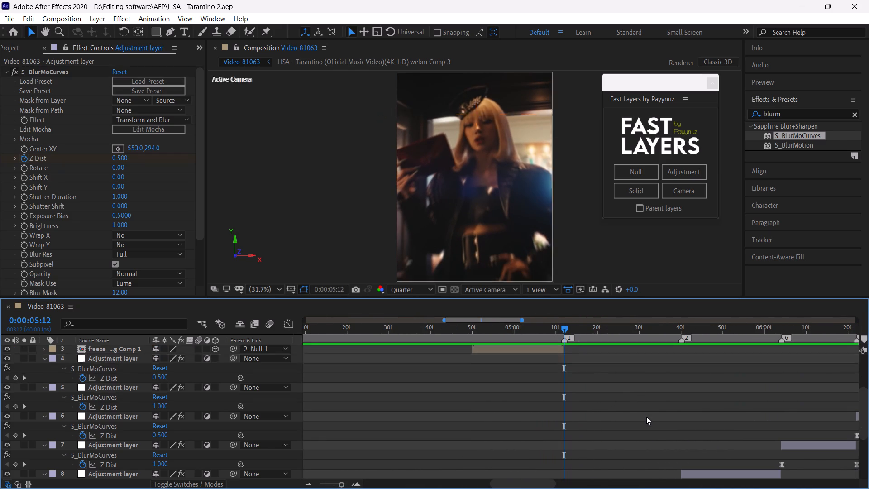
key(u)
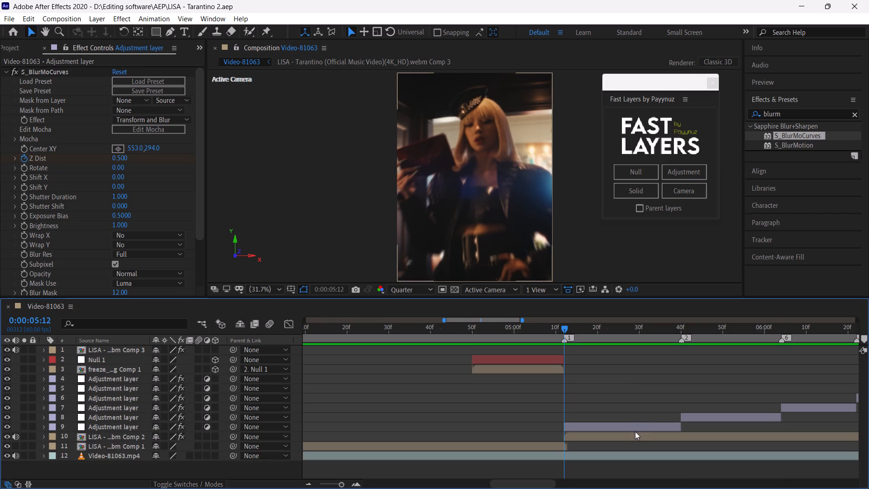
Add two blank adjustment layers with Fast Layers above each of the six zoom adjustment layers, layers 4 to 9.
click(637, 429)
click(336, 484)
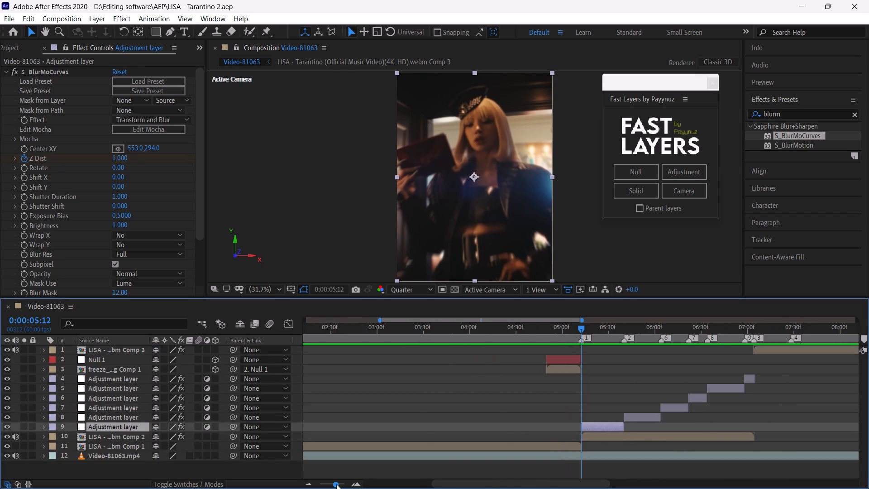
drag(298, 428, 300, 419)
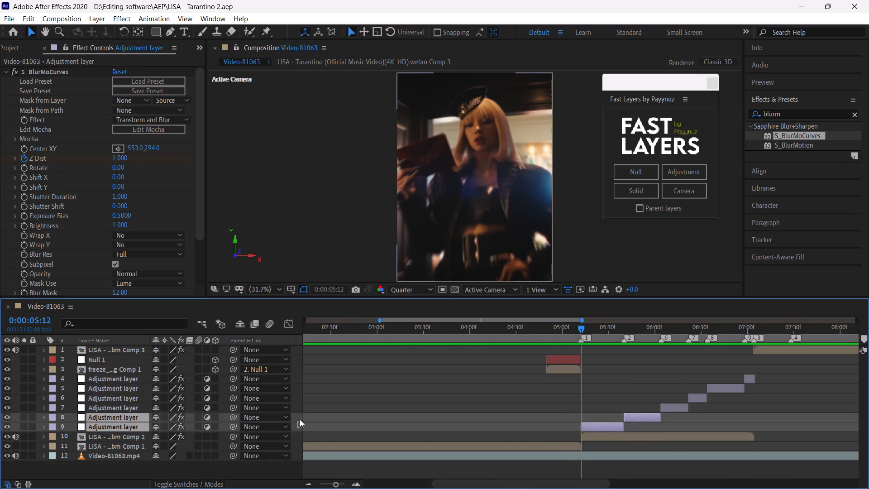
drag(300, 419, 299, 382)
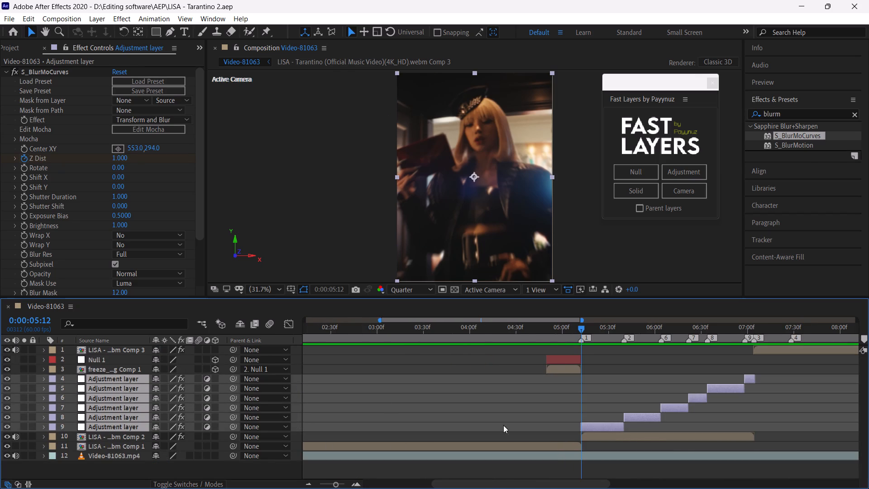
click(680, 170)
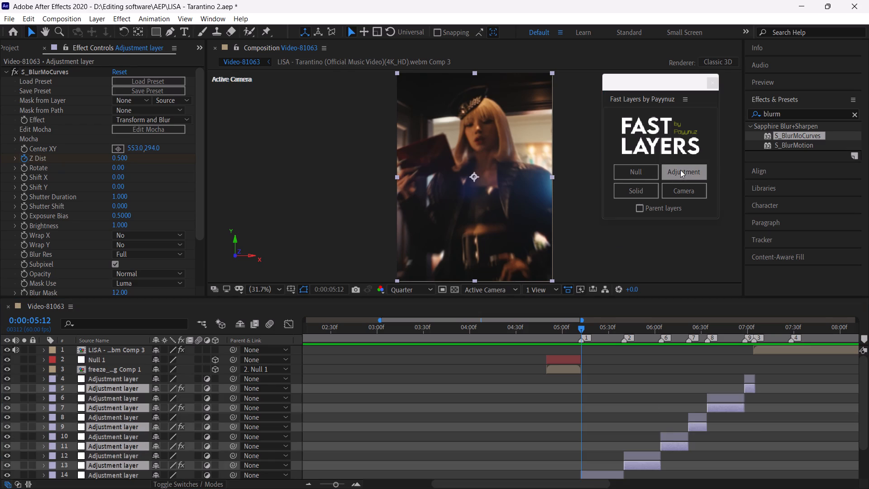
click(680, 170)
Apply the preset new squeeze warp (axsensi) from the ULTIMATE EDITING PACK AXSENSI-1 folder to the blank Adjustment layer 20 at marker 1.
scroll(696, 370, up, 1)
scroll(692, 370, down, 2)
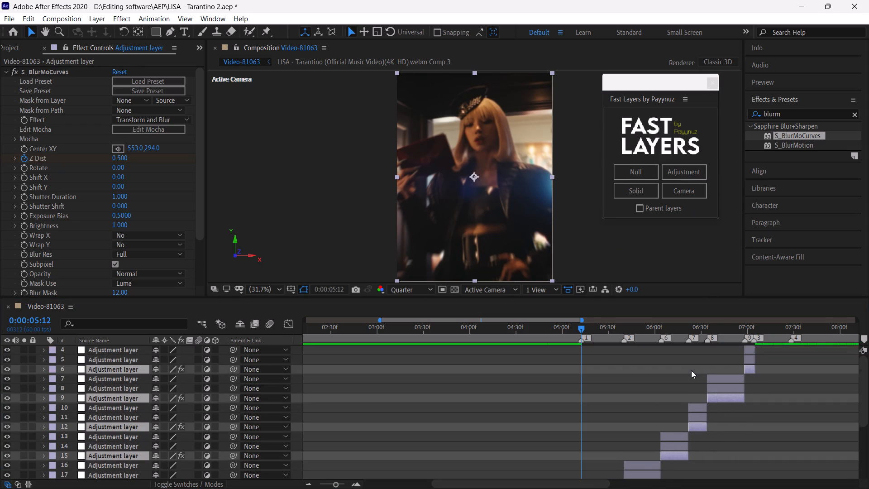
scroll(617, 421, down, 2)
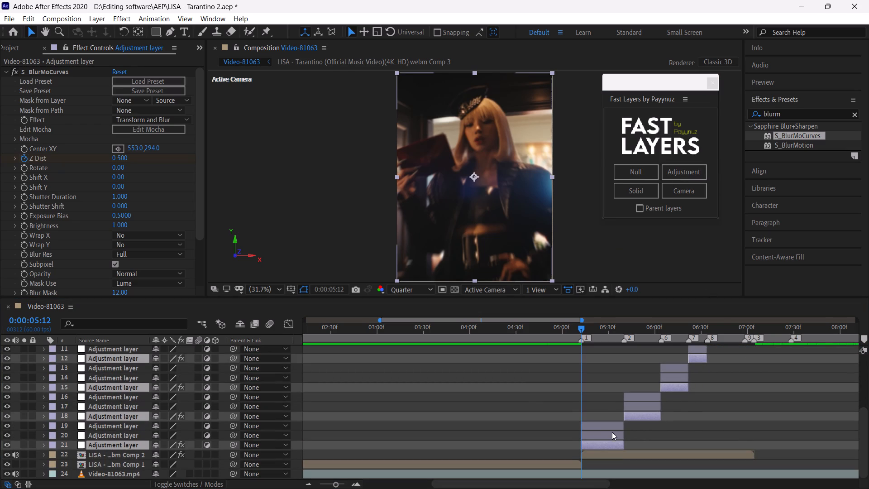
click(610, 436)
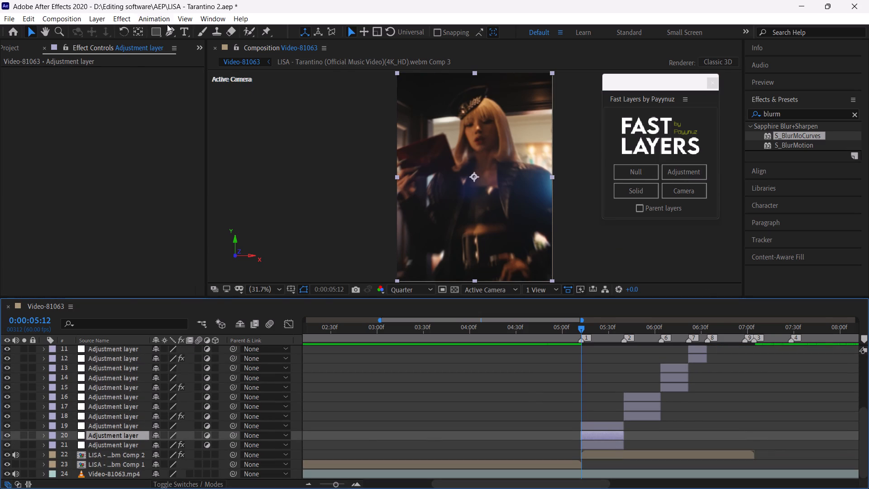
click(161, 19)
click(179, 44)
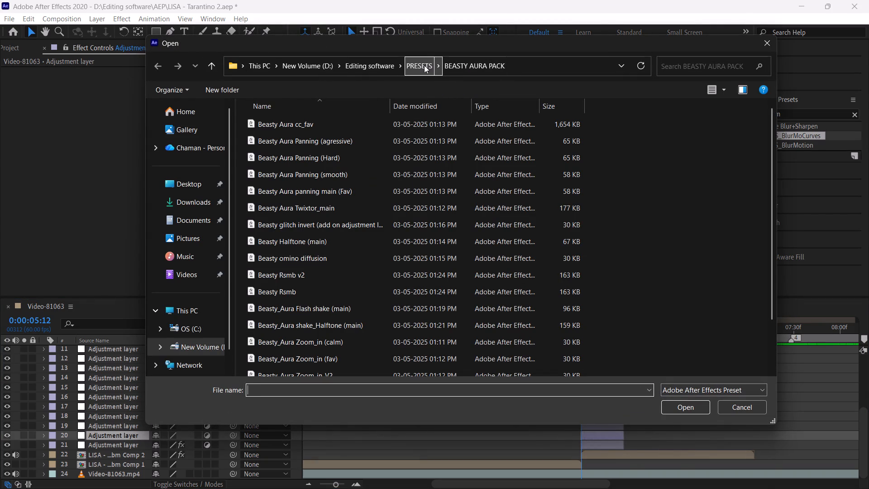
click(478, 70)
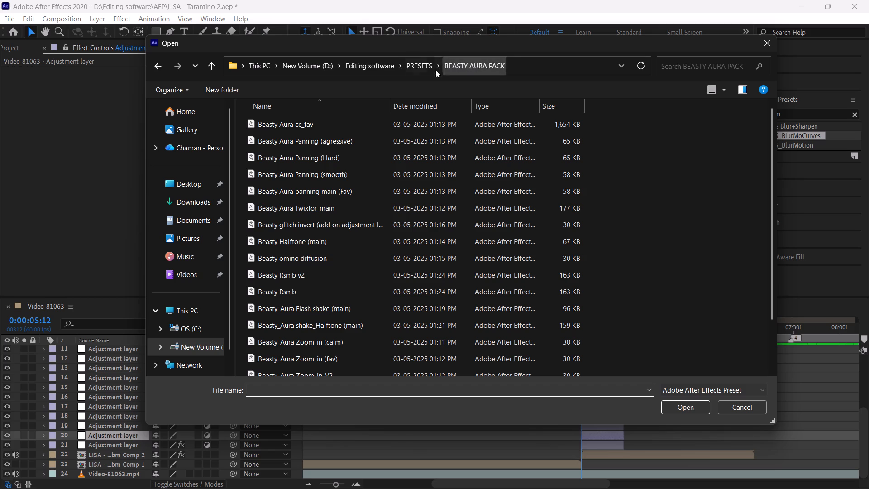
click(422, 67)
scroll(370, 337, down, 1)
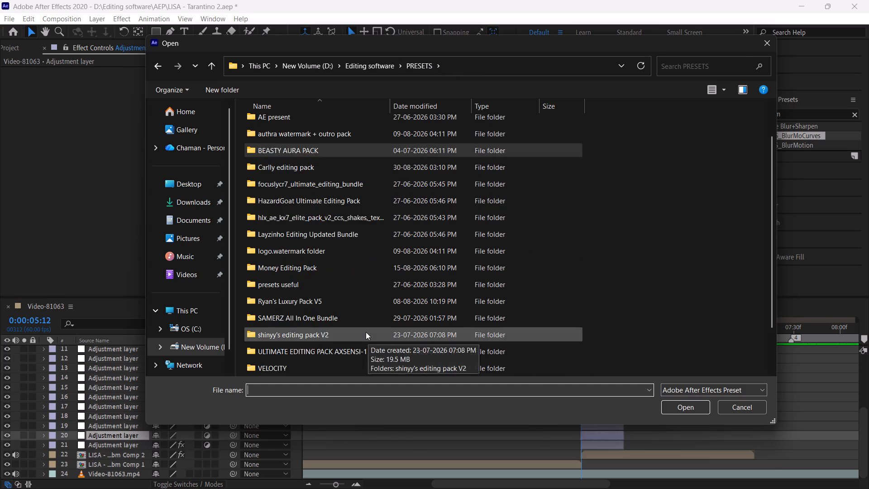
scroll(366, 332, down, 1)
double_click(360, 299)
double_click(336, 142)
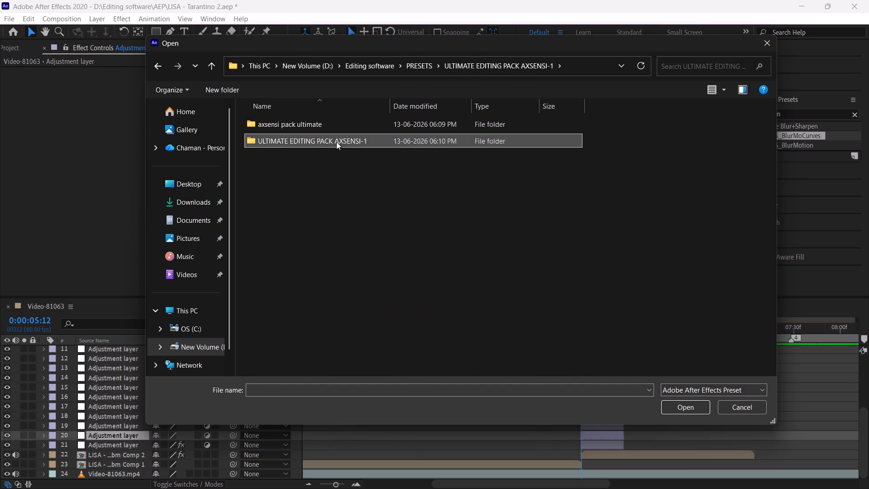
scroll(364, 344, down, 1)
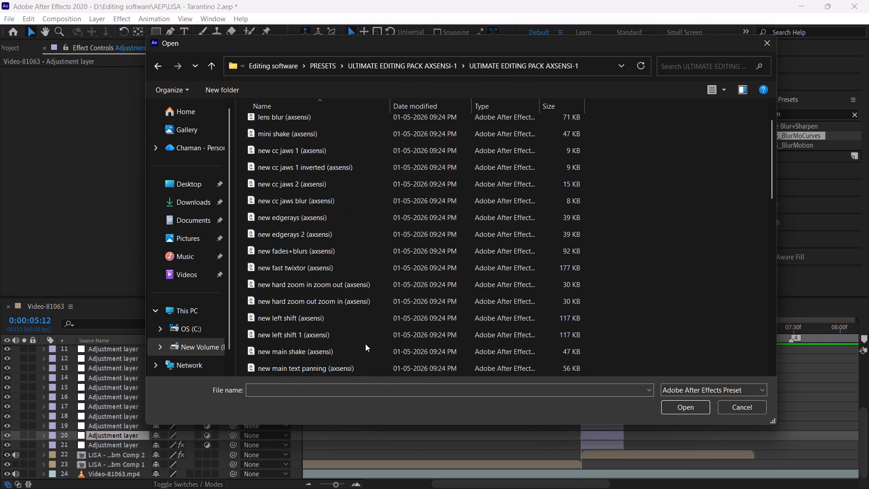
scroll(349, 230, down, 1)
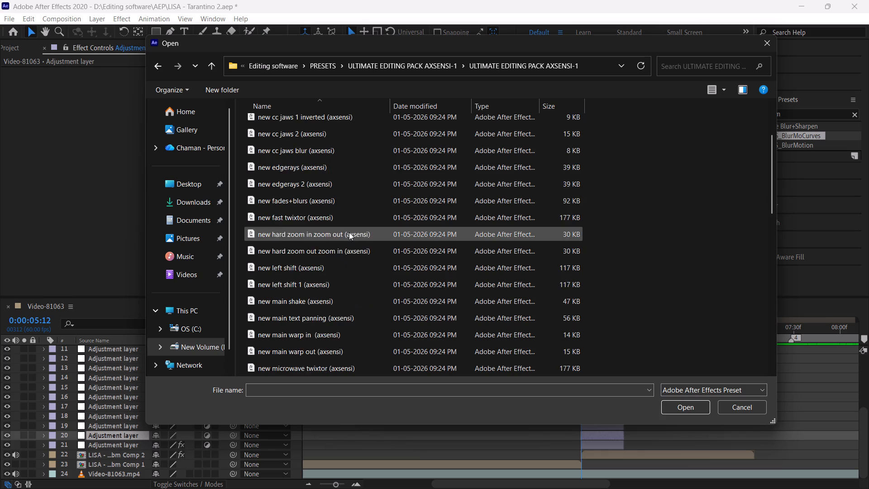
scroll(349, 233, down, 2)
scroll(353, 326, down, 1)
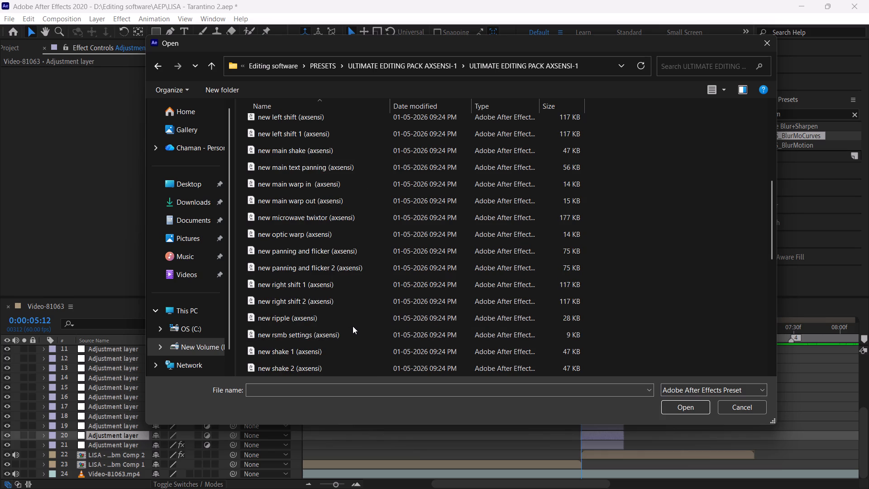
scroll(352, 327, down, 2)
scroll(351, 335, up, 2)
scroll(351, 335, down, 2)
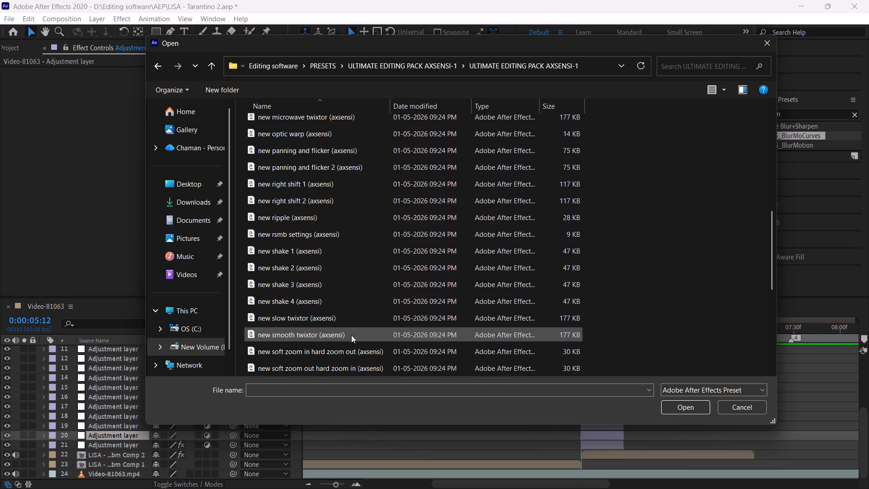
scroll(351, 335, up, 2)
scroll(351, 335, down, 4)
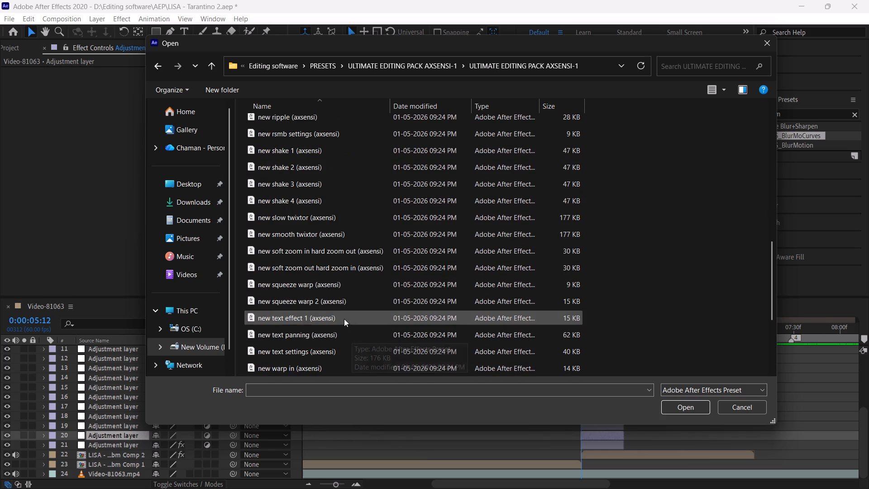
click(338, 286)
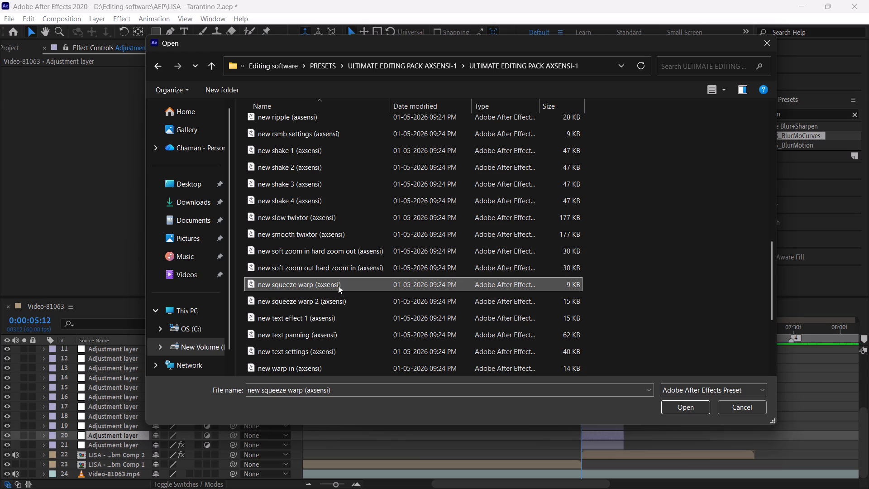
click(675, 405)
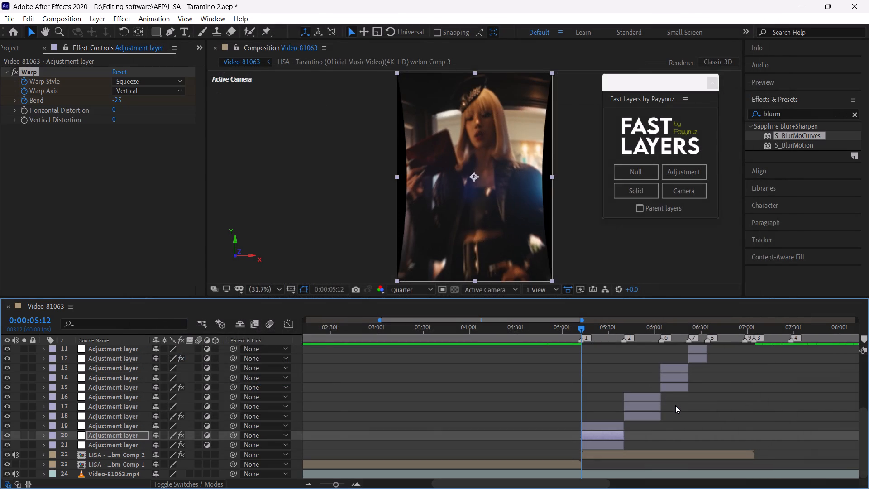
Preview the squeeze warp on Adjustment layer 20 repeatedly, playing from around 0:00:05:09.
key(space)
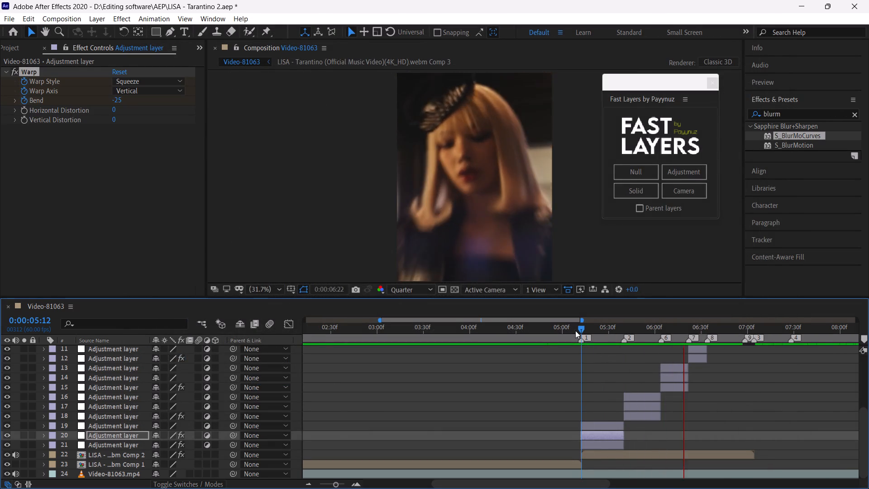
click(575, 331)
key(space)
click(575, 331)
key(space)
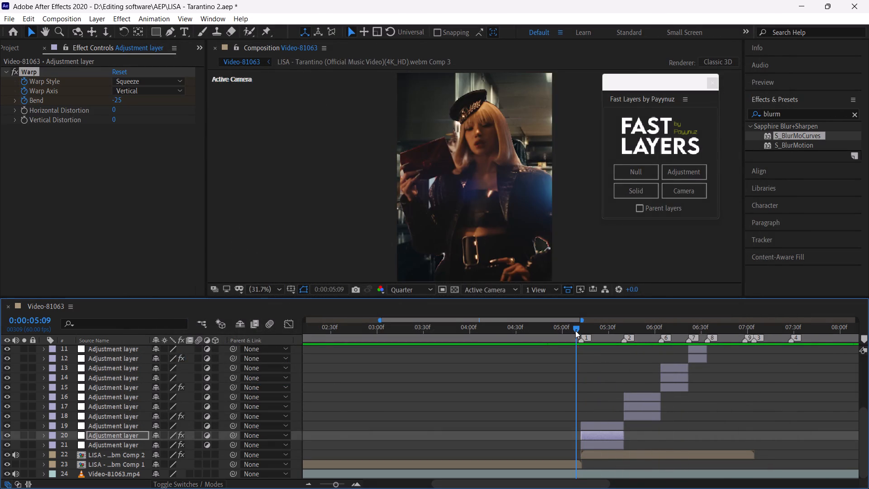
click(575, 331)
key(space)
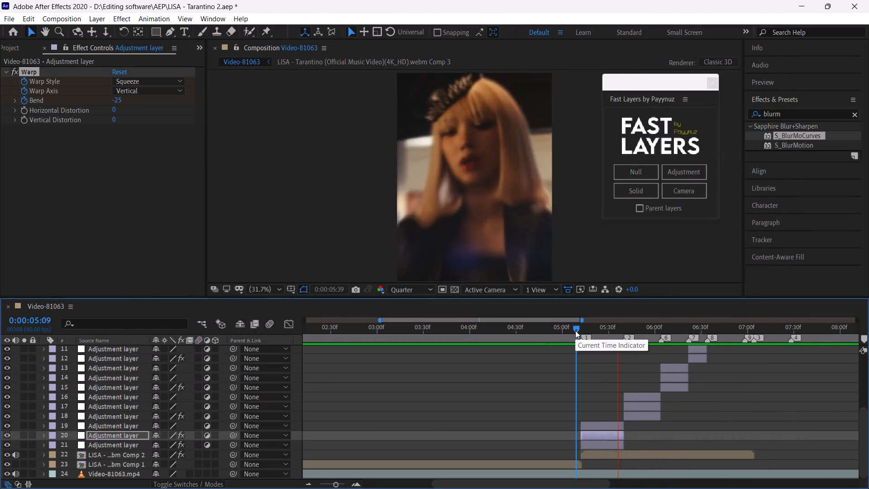
click(575, 331)
key(space)
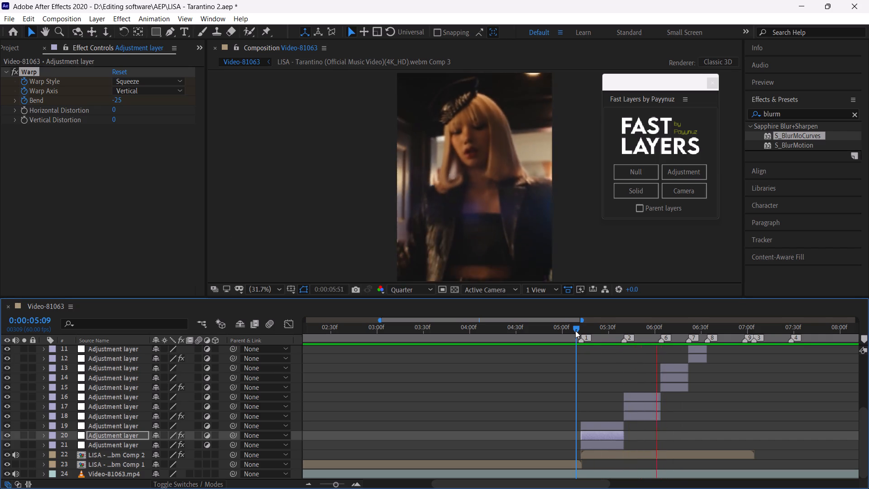
Apply the preset new squeeze warp 2 (axsensi) to the blank Adjustment layer 19 at marker 1, 0:00:05:12.
drag(575, 331, 581, 349)
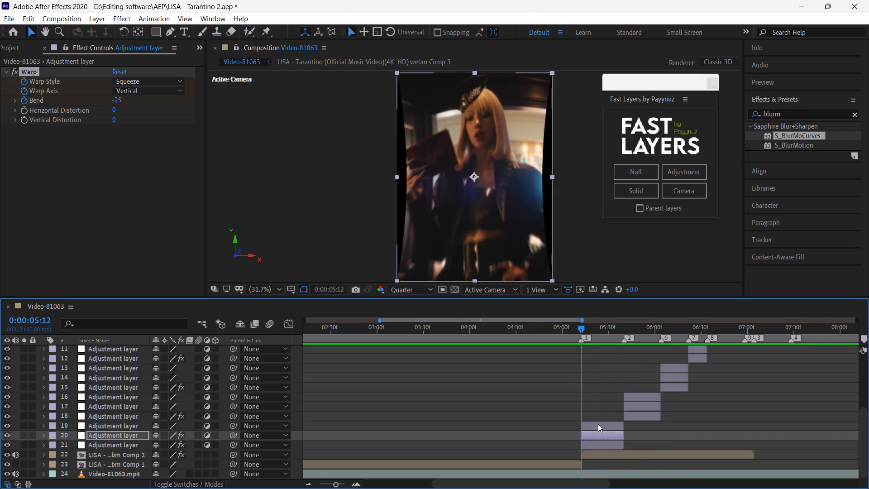
click(597, 426)
click(149, 19)
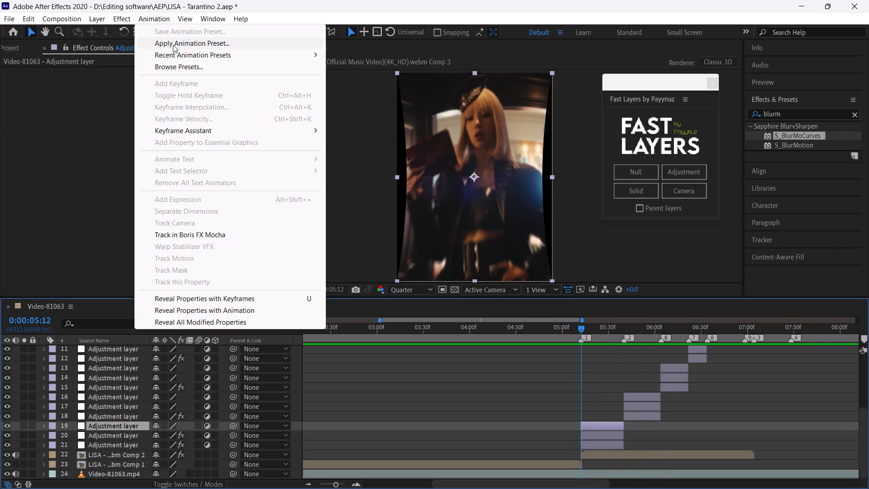
click(173, 46)
scroll(298, 296, down, 2)
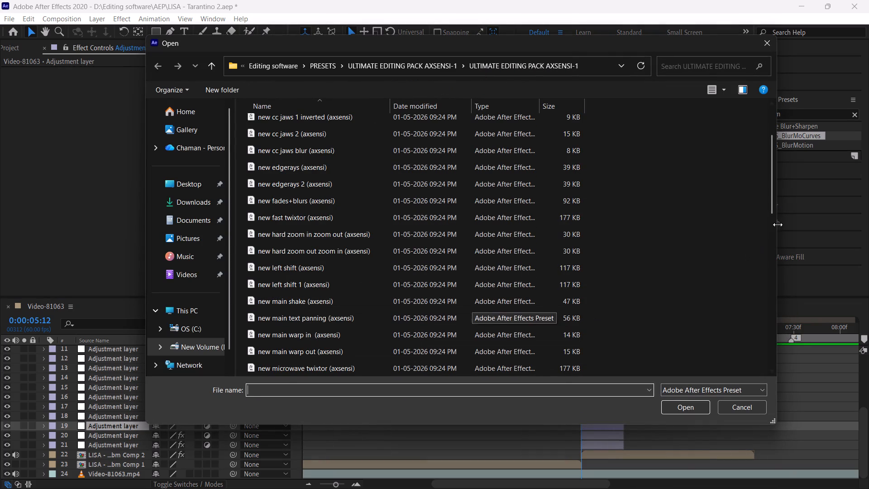
click(701, 61)
click(699, 66)
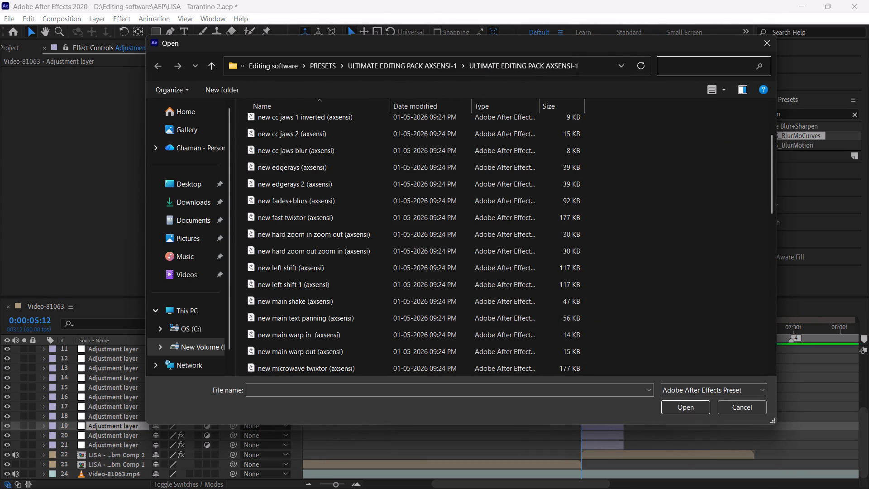
text(sq)
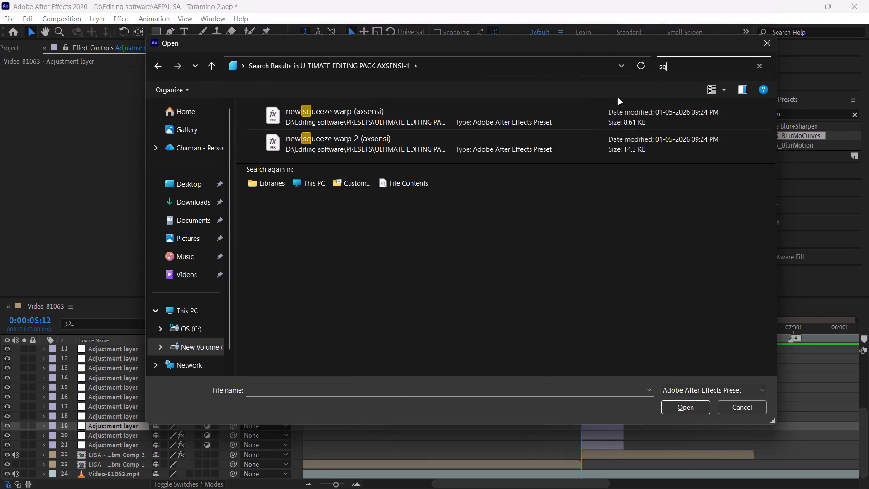
click(377, 144)
click(688, 408)
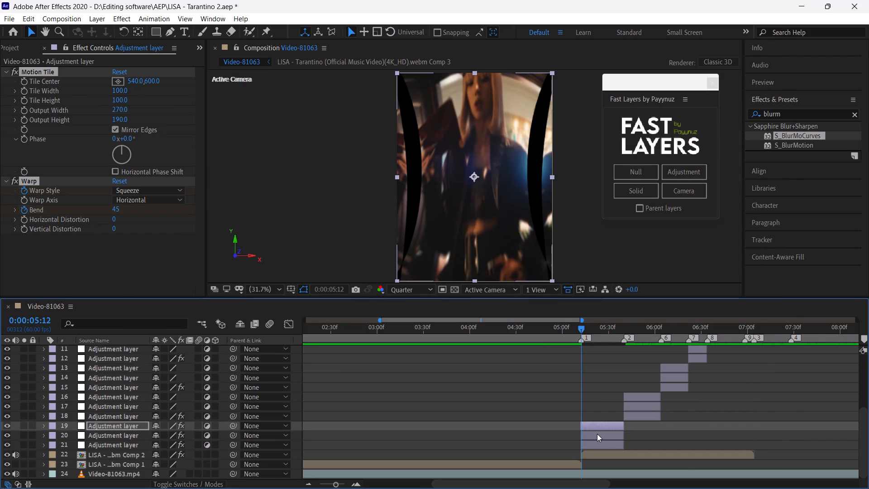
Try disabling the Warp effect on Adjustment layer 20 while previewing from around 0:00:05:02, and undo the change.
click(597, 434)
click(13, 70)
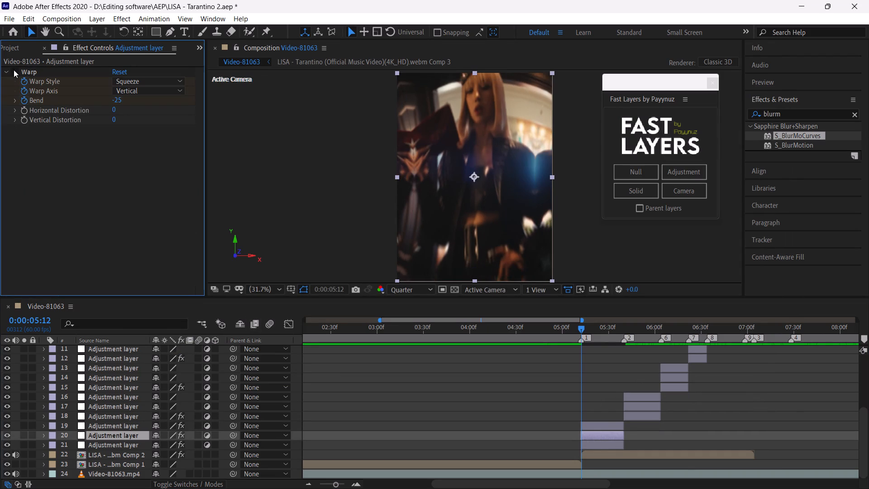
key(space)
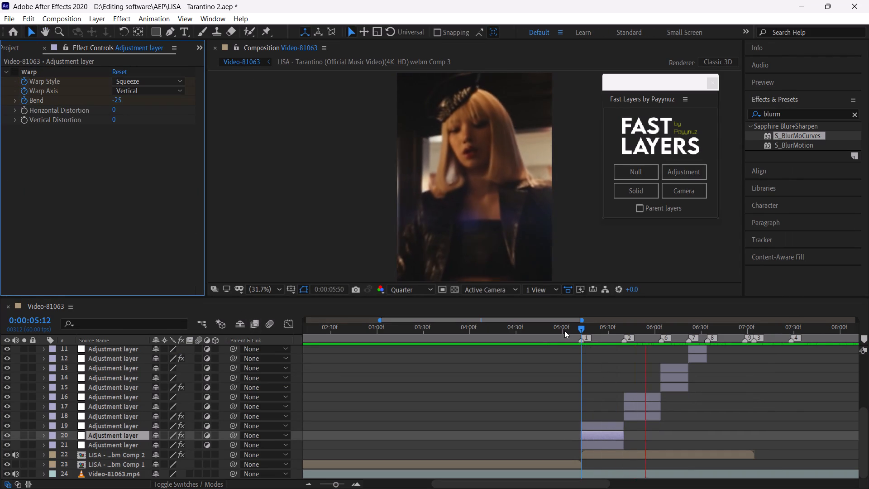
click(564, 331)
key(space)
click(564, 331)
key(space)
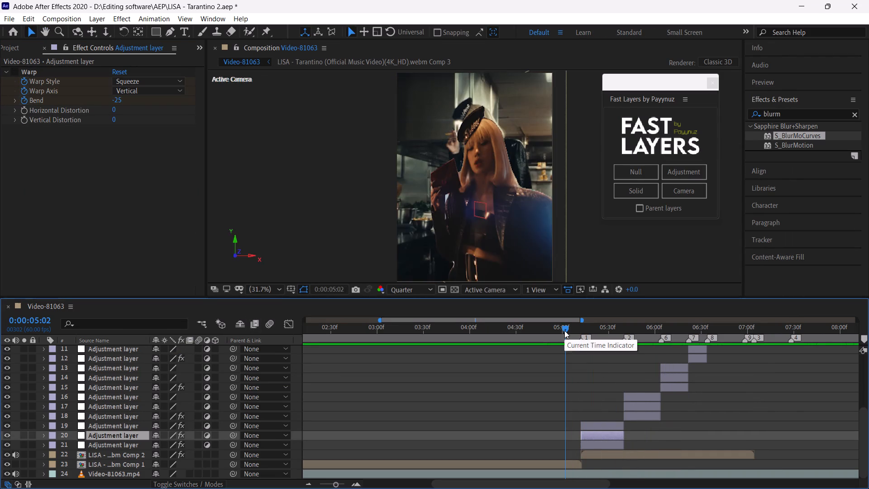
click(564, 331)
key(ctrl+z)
Apply Alex's Main Smooth Warp V2 from the 3K Special Editing Pack folder to the blank Adjustment layer 17 at marker 2, 0:00:05:40.
drag(615, 330, 624, 346)
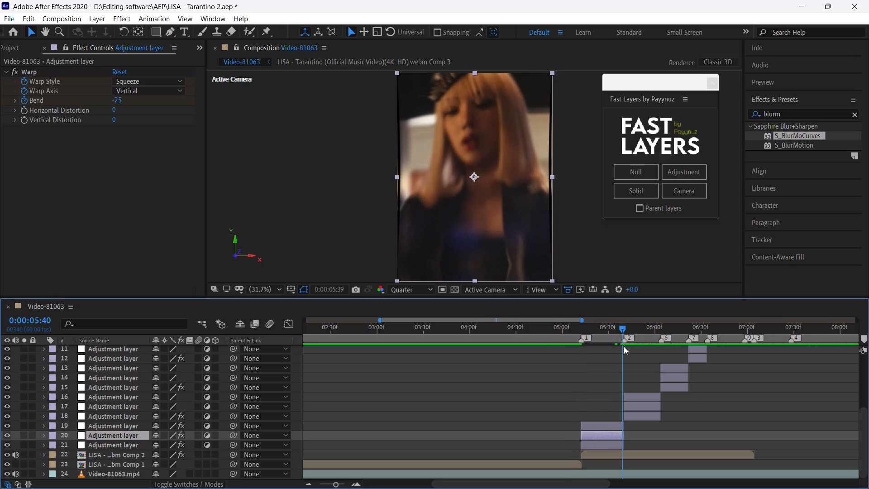
drag(624, 346, 624, 347)
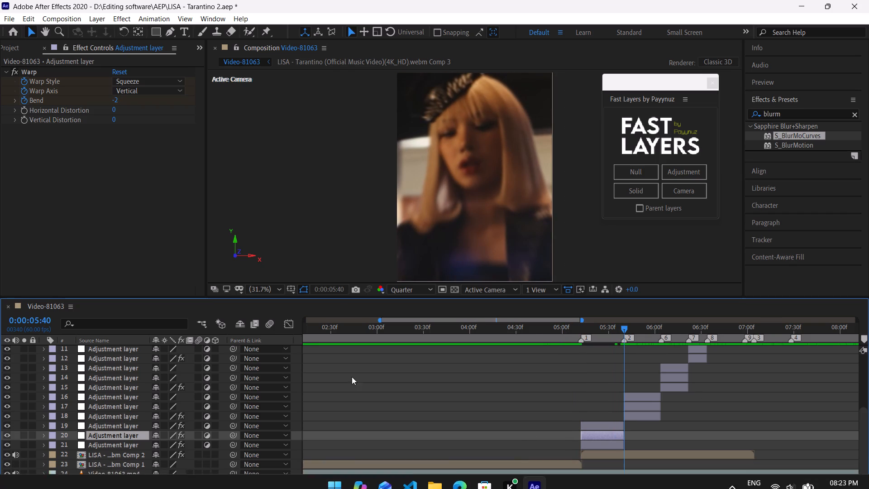
click(350, 484)
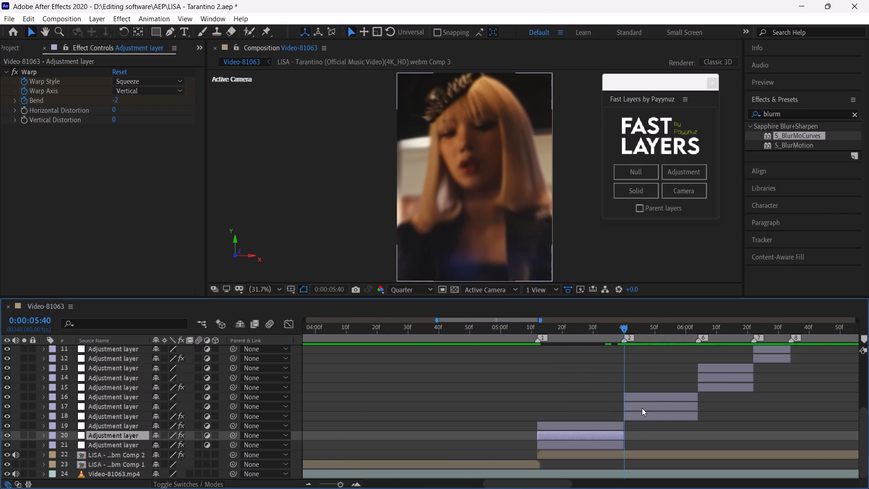
click(642, 408)
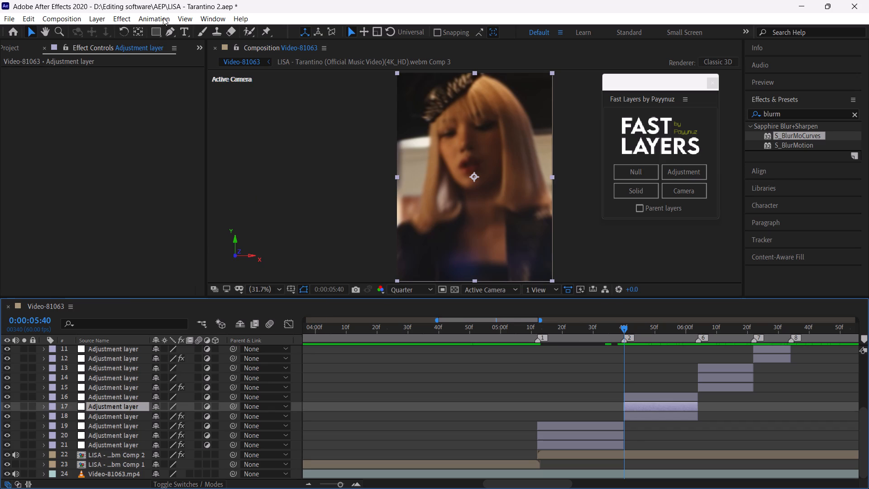
click(163, 18)
click(172, 46)
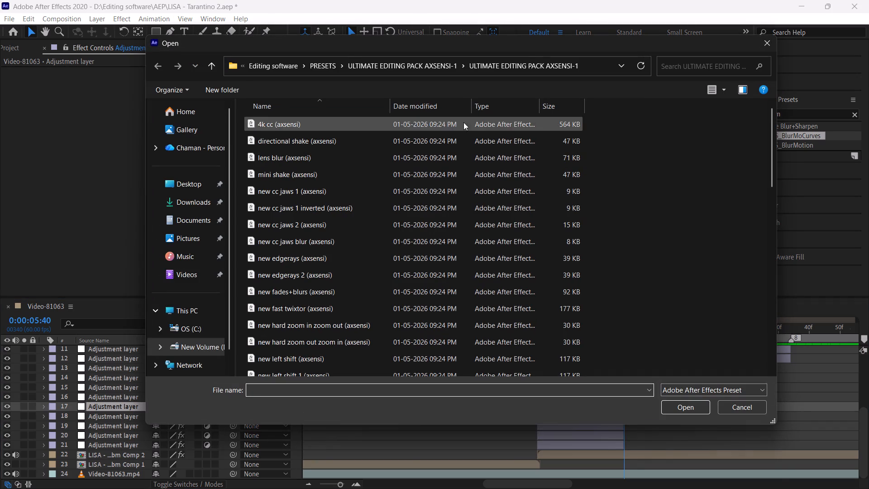
click(322, 67)
double_click(330, 121)
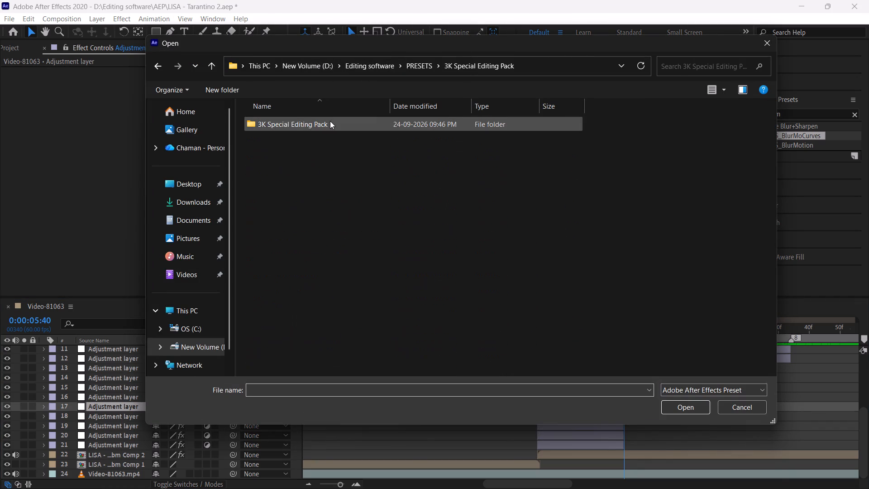
double_click(330, 121)
click(691, 72)
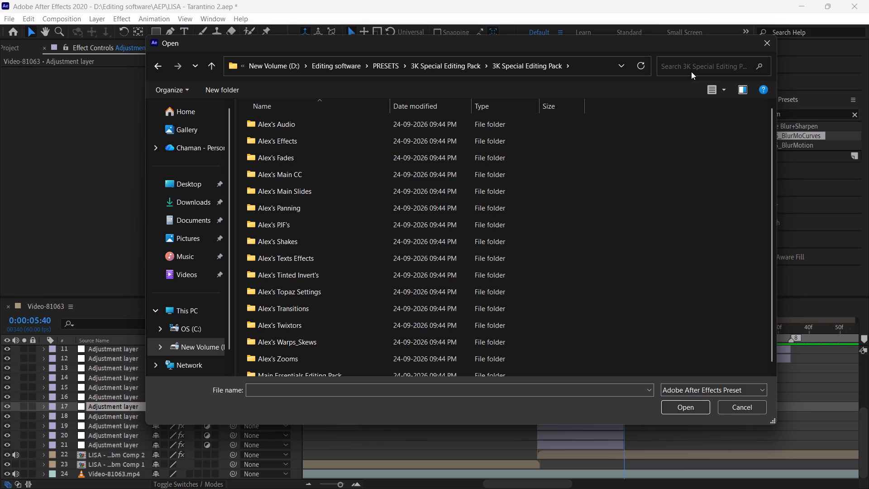
click(692, 70)
text(war)
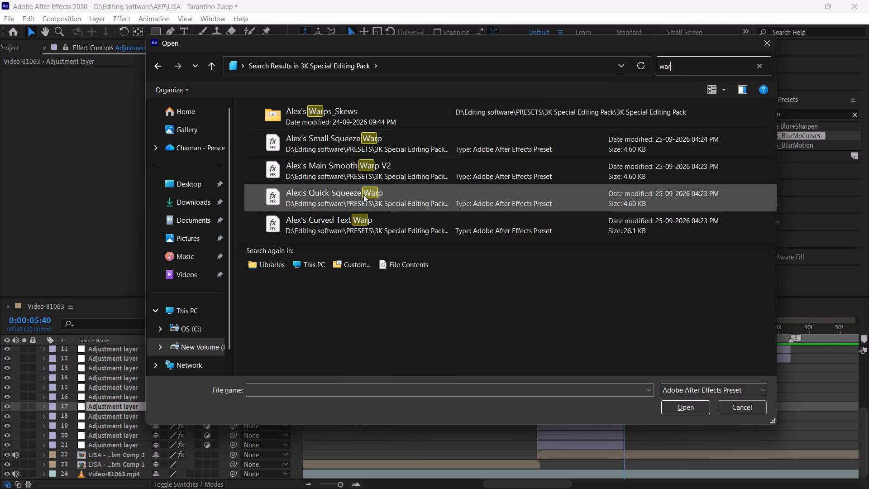
click(364, 172)
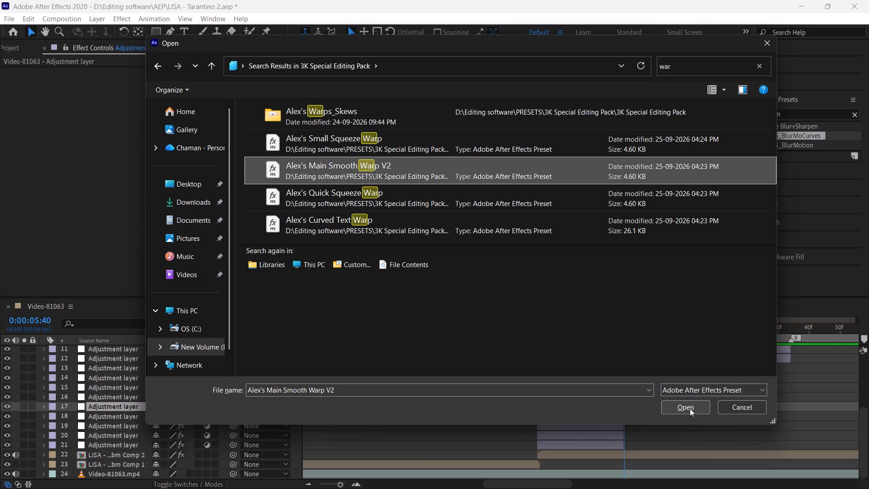
click(690, 408)
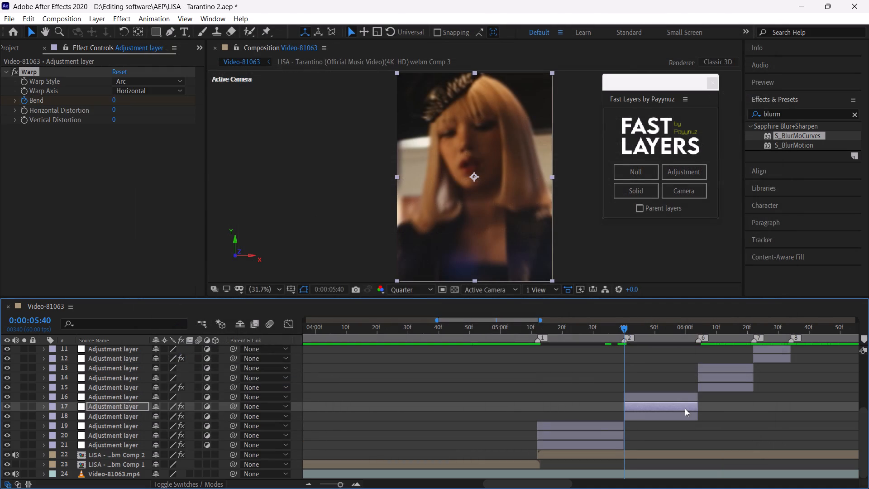
Reveal layer 17's Bend keyframes, slide the layer so the middle keyframe meets marker 2, and extend its end to the last keyframe.
key(u)
drag(688, 408, 632, 412)
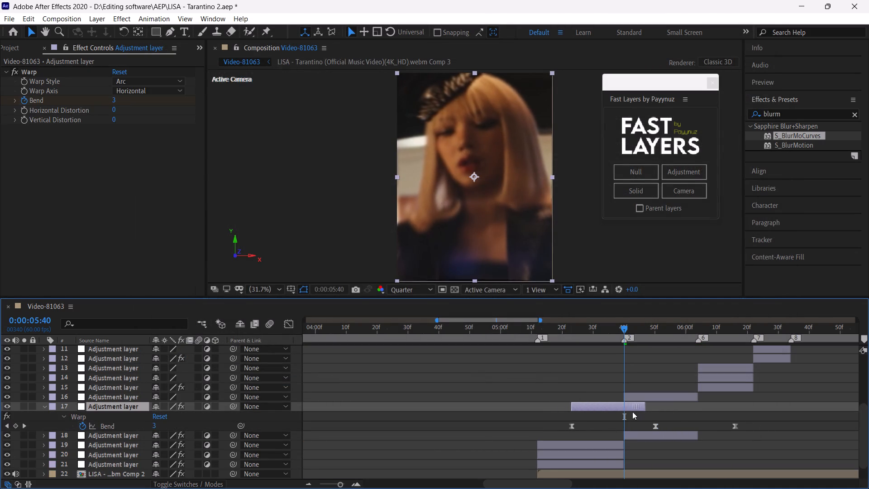
drag(632, 412, 604, 412)
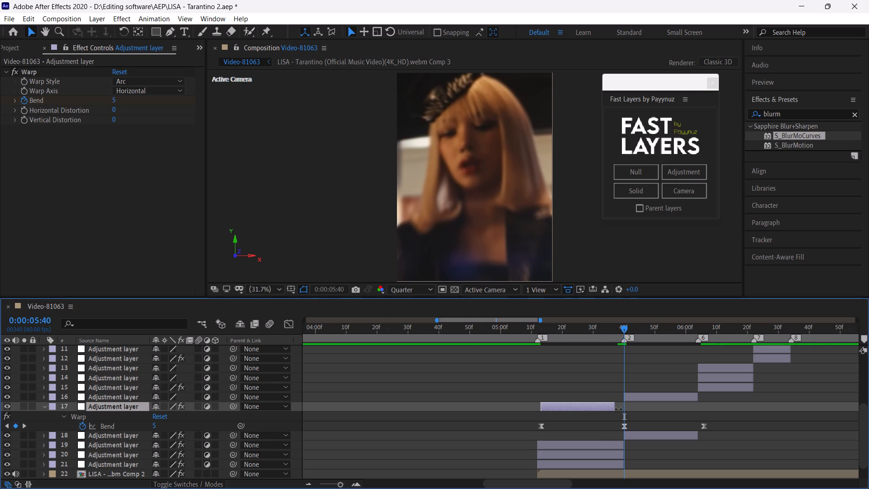
drag(614, 408, 703, 419)
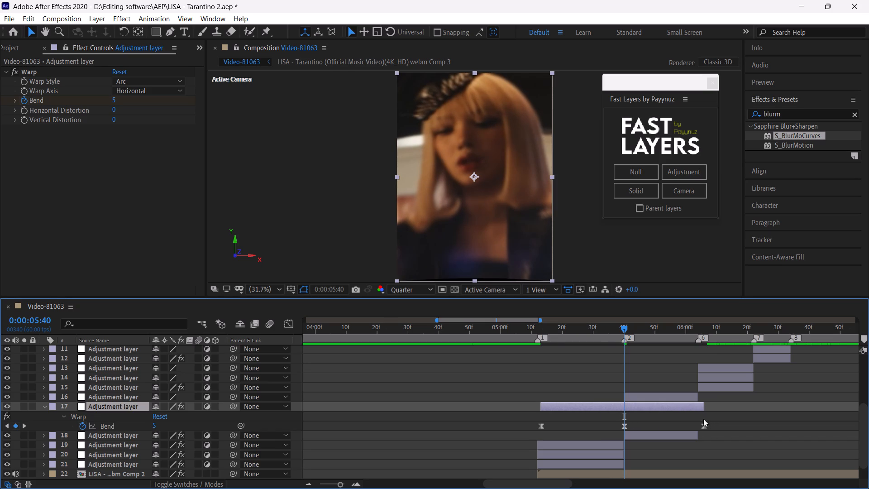
Preview the warps from marker 1 at 0:00:05:12 and scrub around marker 2 to check the smooth warp.
click(538, 329)
key(space)
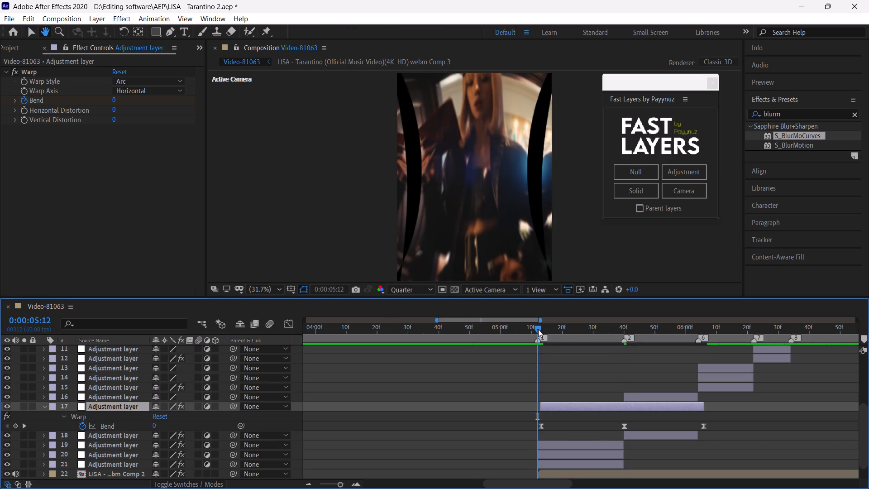
click(538, 329)
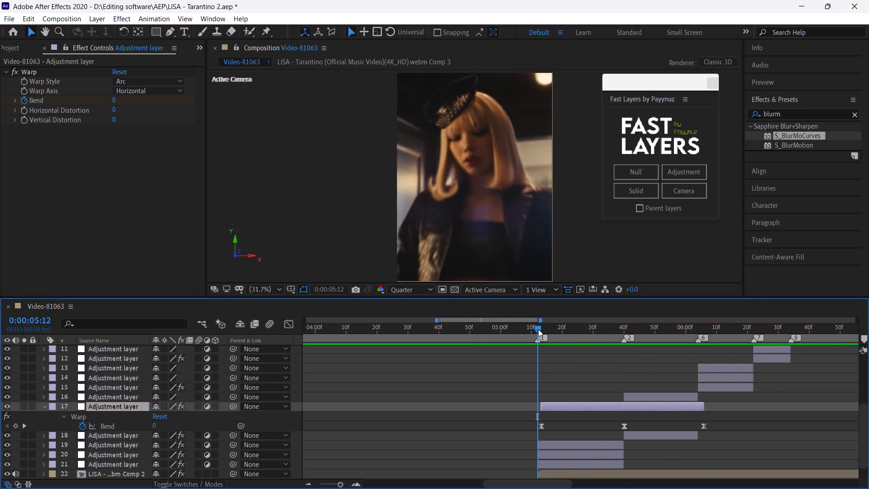
key(space)
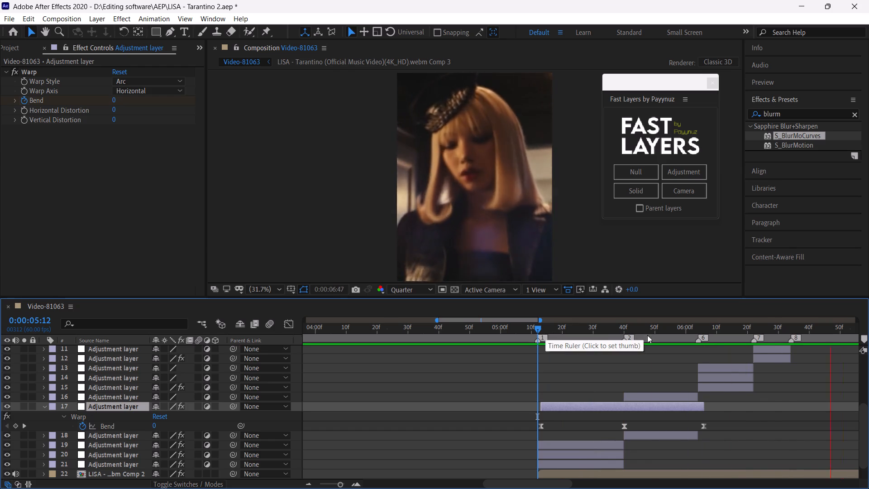
drag(601, 331, 628, 352)
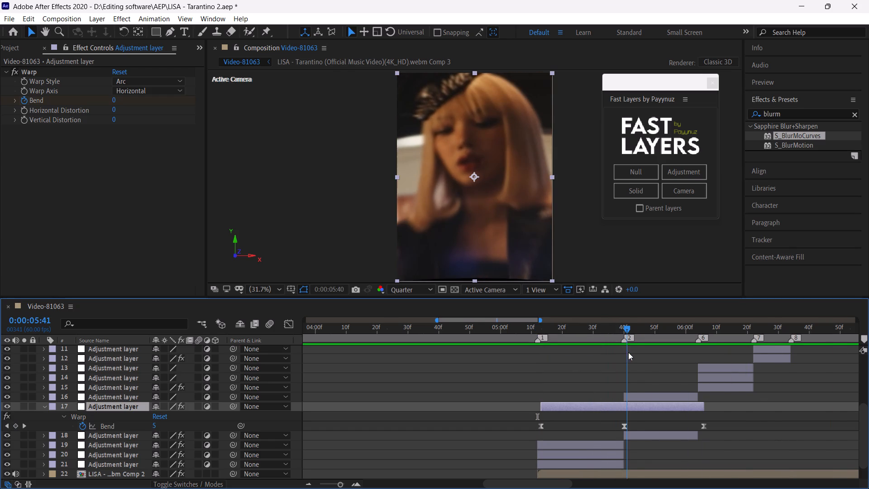
drag(628, 352, 610, 363)
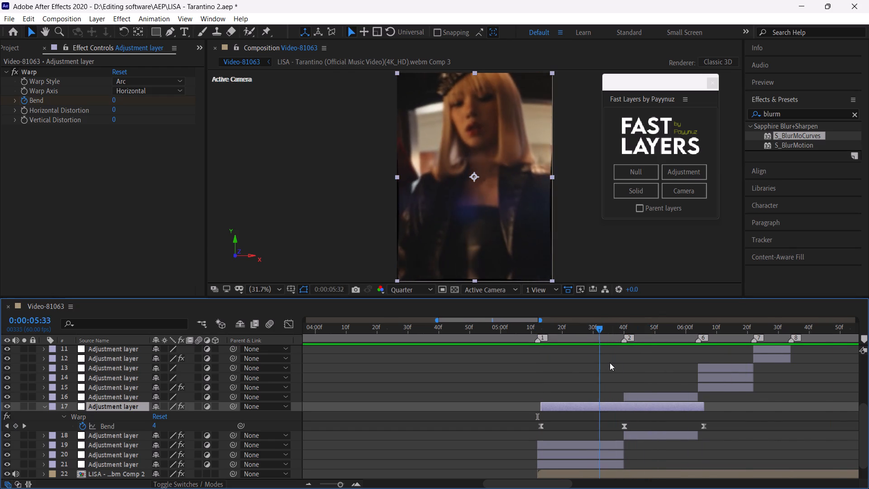
drag(610, 363, 623, 368)
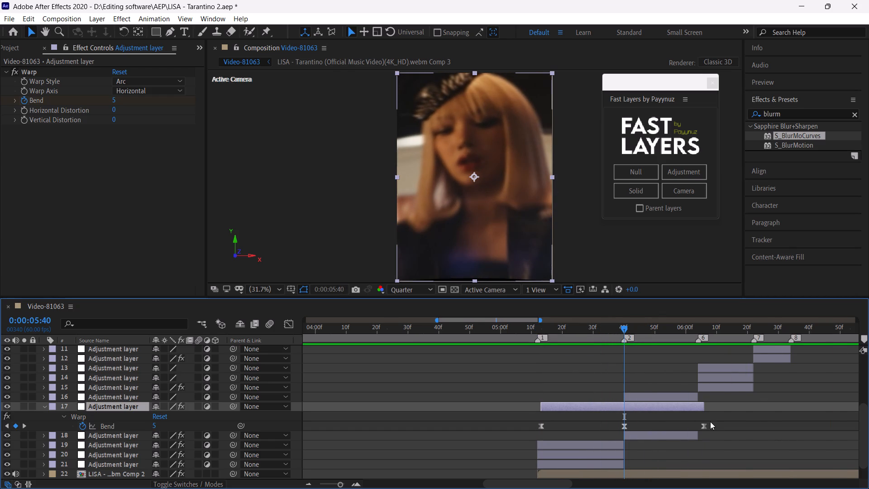
Select all three Warp Bend keyframes on layer 17 and scale them closer together in time to about half a second.
drag(712, 422, 532, 434)
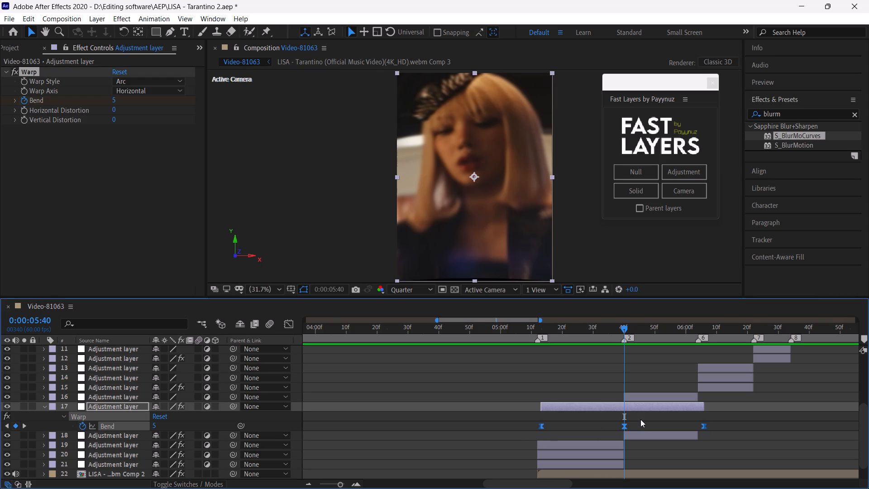
alt+drag(706, 427, 642, 434)
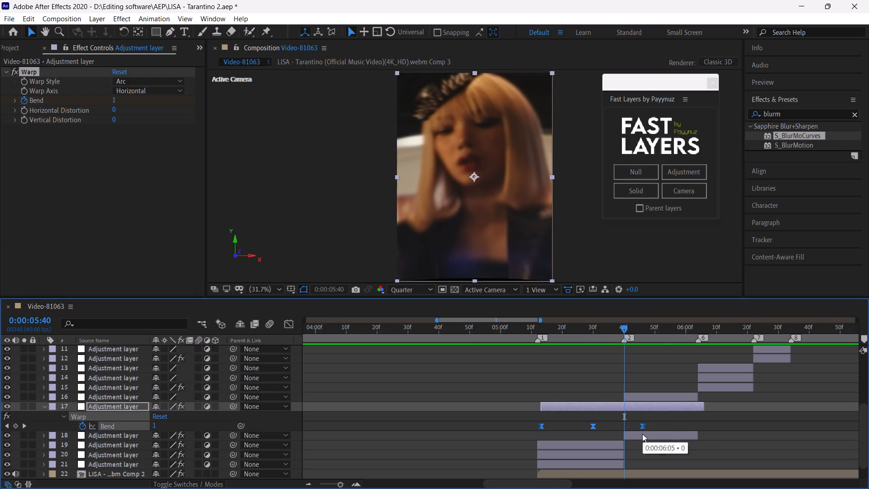
alt+drag(642, 434, 634, 436)
Slide Adjustment layer 17 later and align its middle Bend keyframe with marker 2 at 0:00:05:40.
drag(637, 408, 675, 409)
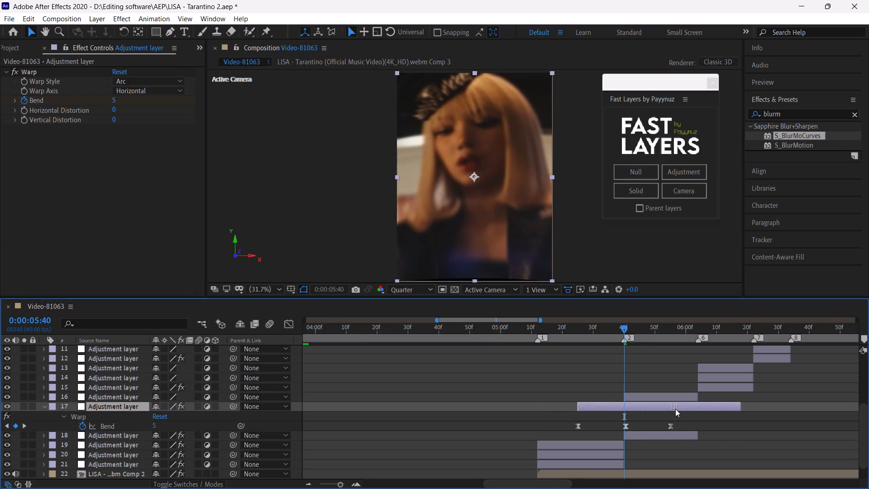
drag(675, 409, 674, 410)
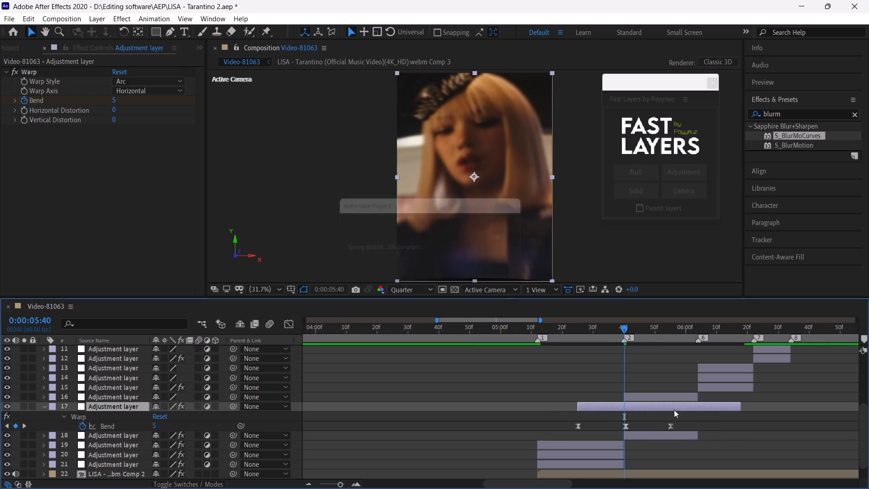
click(626, 427)
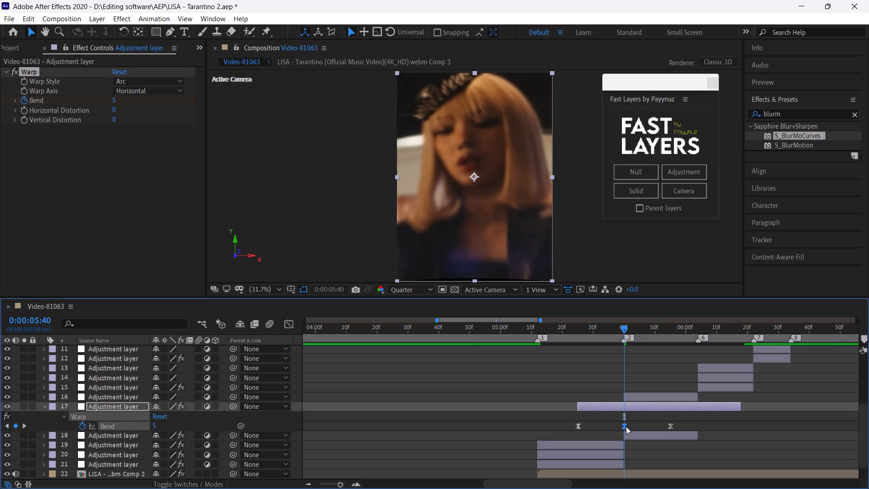
Delete two adjustment layers between markers 1 and 2: S_BlurMoCurves layer 20 and squeeze warp layer 19.
click(583, 442)
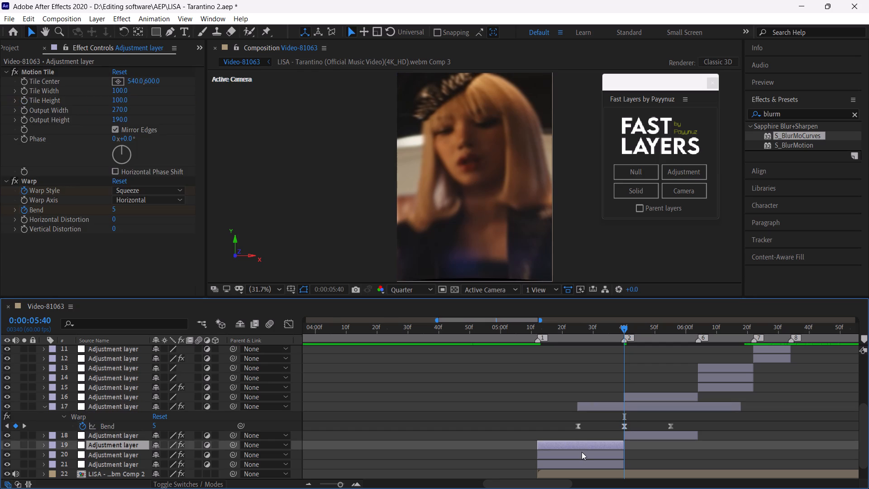
click(581, 454)
key(BackSpace)
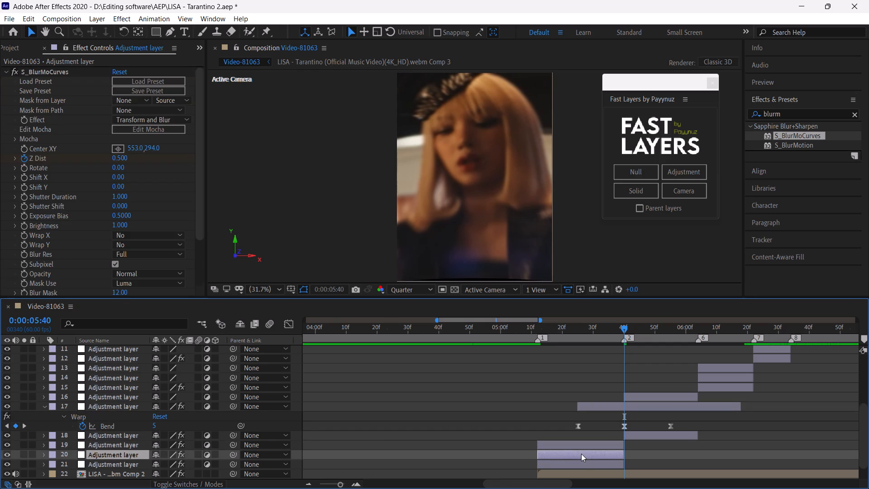
click(589, 444)
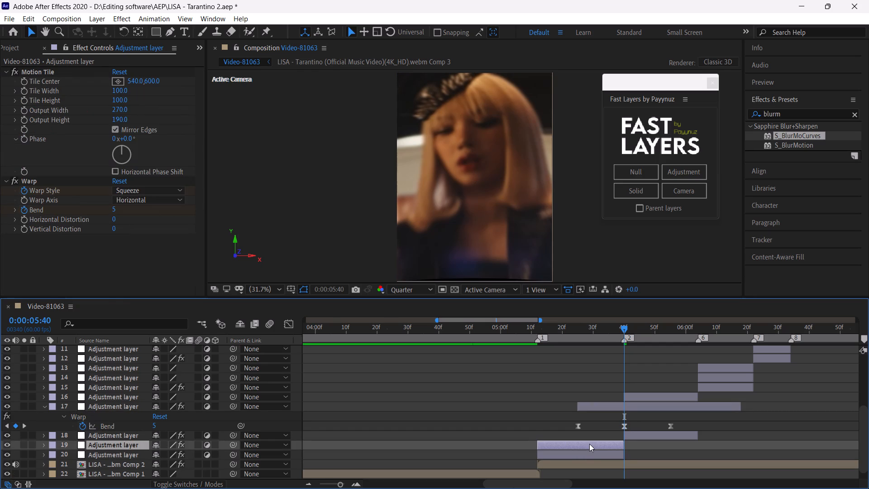
key(BackSpace)
Add a new adjustment layer above the remaining S_BlurMoCurves layer between markers 1 and 2.
click(594, 446)
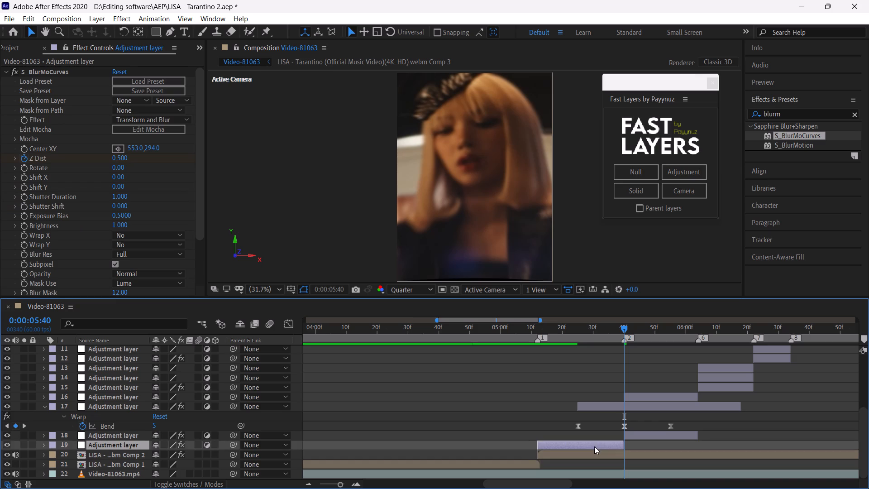
click(687, 169)
Play back repeatedly from 0:00:05:17 and 0:00:05:21 through marker 2 to check the warp transition.
click(553, 333)
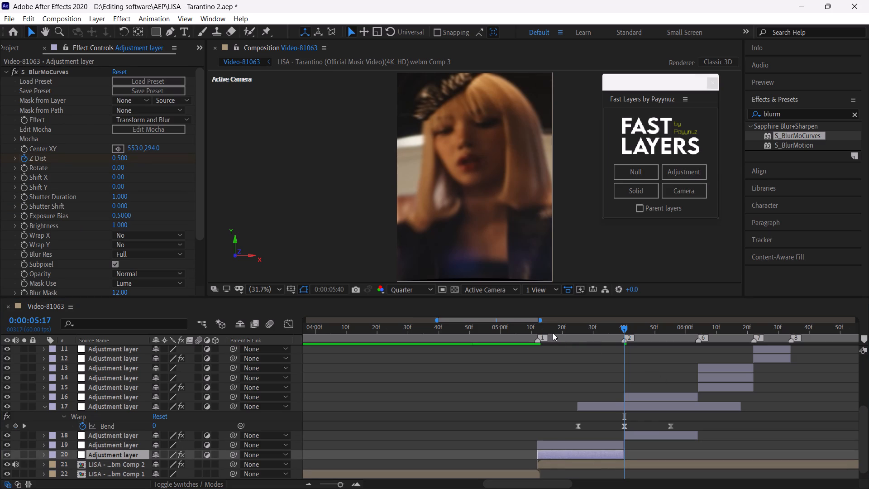
key(space)
click(553, 333)
key(space)
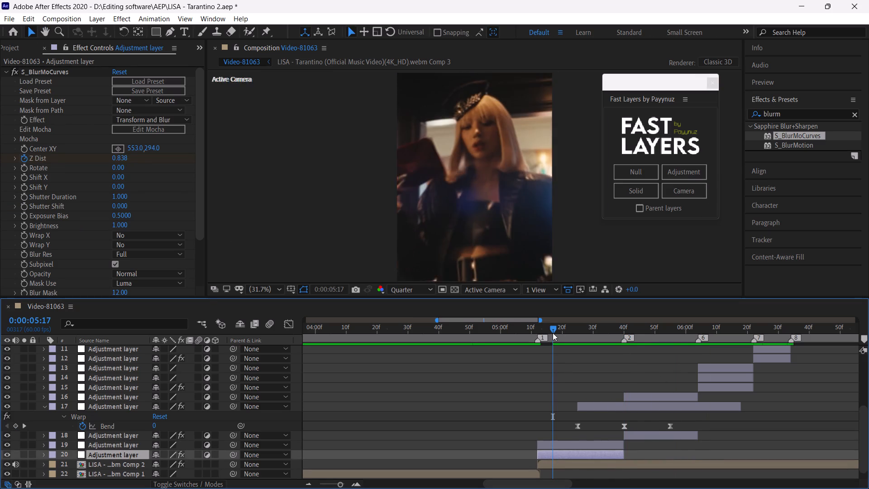
click(553, 333)
key(space)
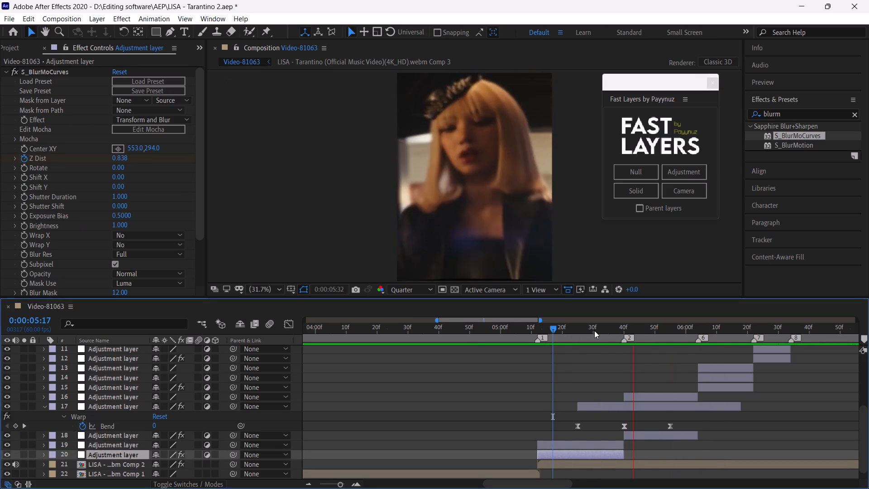
click(566, 333)
key(space)
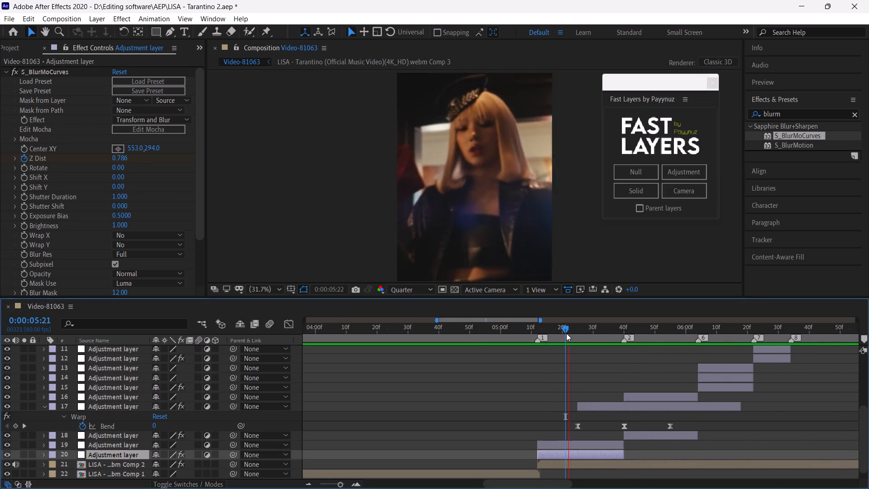
click(566, 333)
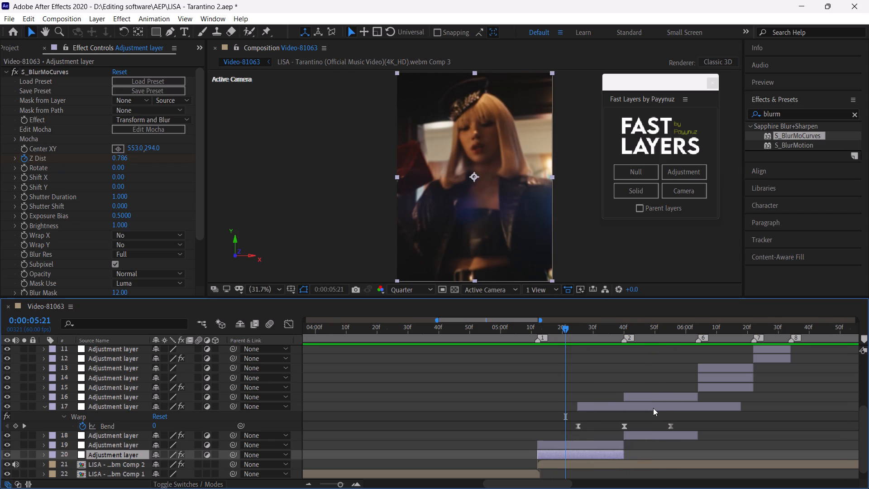
Delete adjustment layer 17, which carries the Arc warp around marker 2.
click(653, 408)
key(BackSpace)
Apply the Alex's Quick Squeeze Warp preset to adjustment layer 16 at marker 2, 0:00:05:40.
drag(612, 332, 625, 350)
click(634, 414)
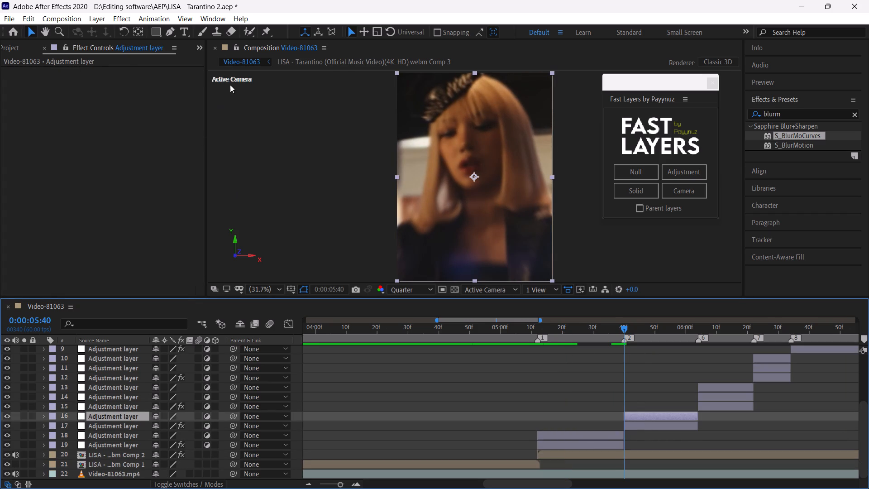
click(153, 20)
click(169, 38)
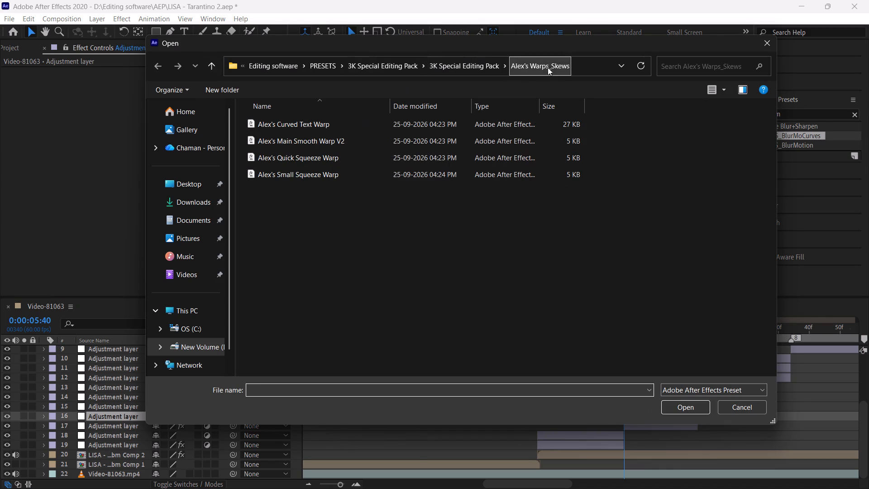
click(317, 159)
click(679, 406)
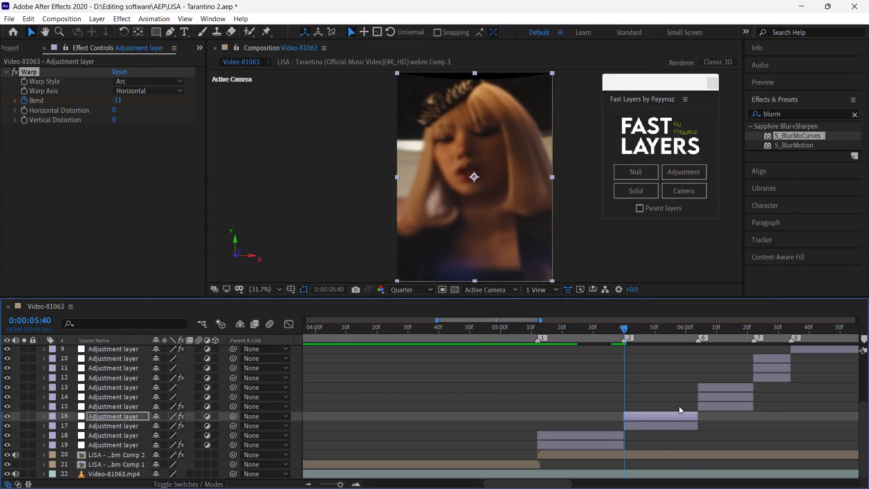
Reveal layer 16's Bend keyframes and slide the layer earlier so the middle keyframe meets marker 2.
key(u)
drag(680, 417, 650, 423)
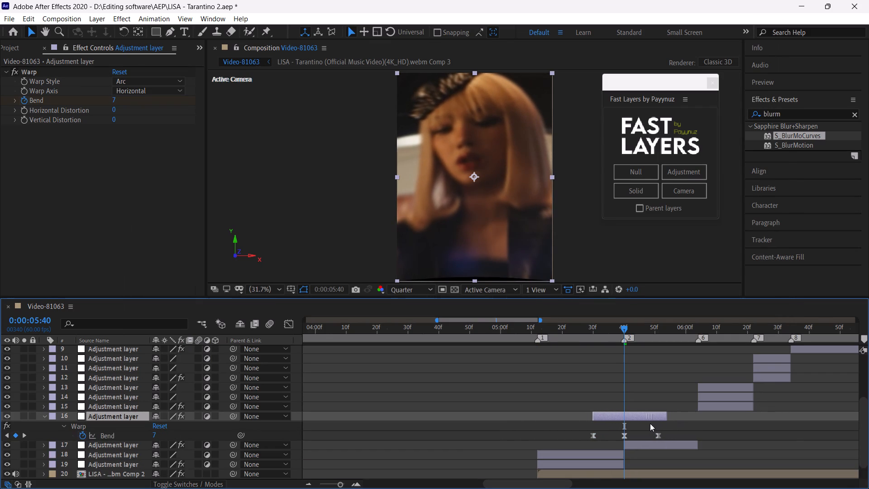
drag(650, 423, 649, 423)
Preview the quick squeeze warp across marker 2, playing from 0:00:05:26 and from 0:00:05:11.
click(580, 336)
key(space)
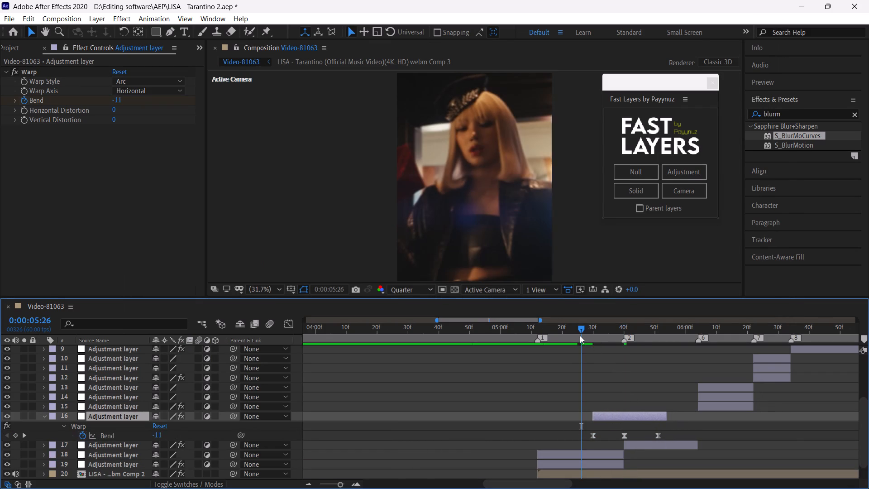
click(580, 336)
key(space)
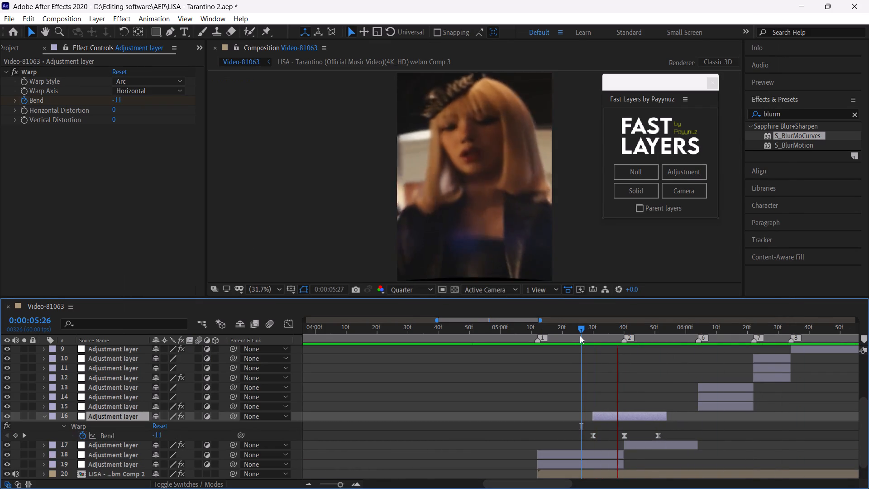
click(580, 336)
key(space)
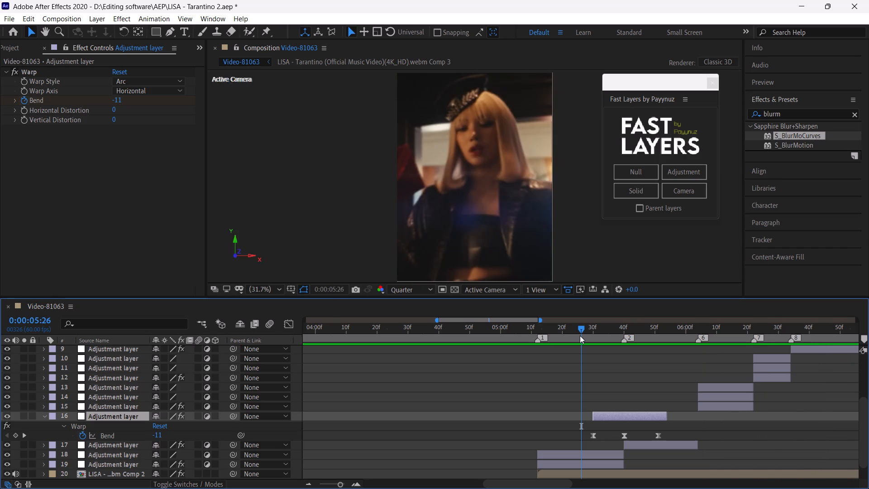
click(580, 336)
key(space)
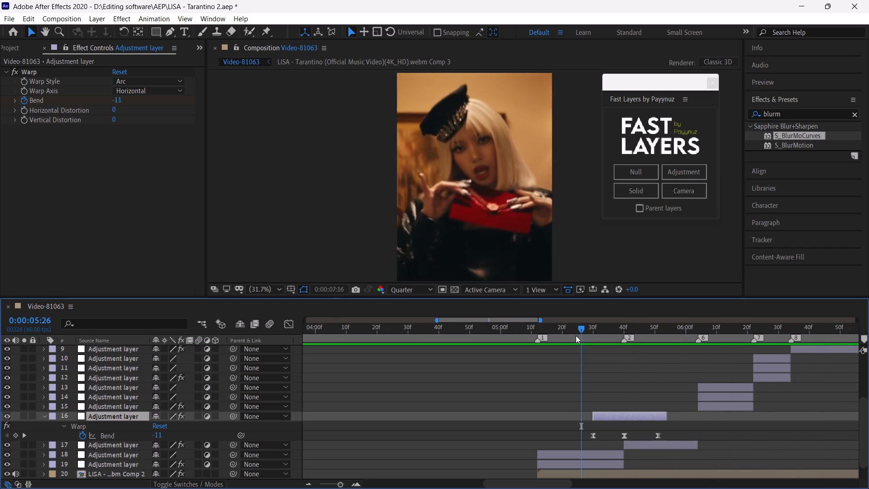
click(535, 328)
key(space)
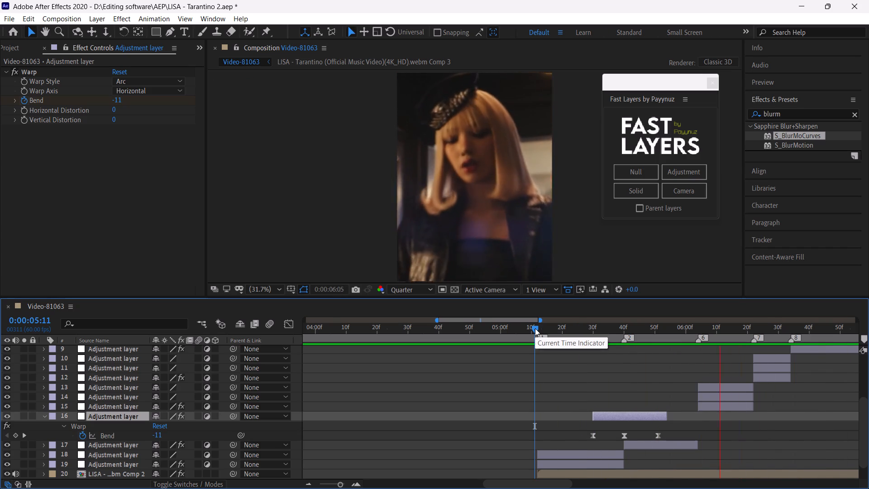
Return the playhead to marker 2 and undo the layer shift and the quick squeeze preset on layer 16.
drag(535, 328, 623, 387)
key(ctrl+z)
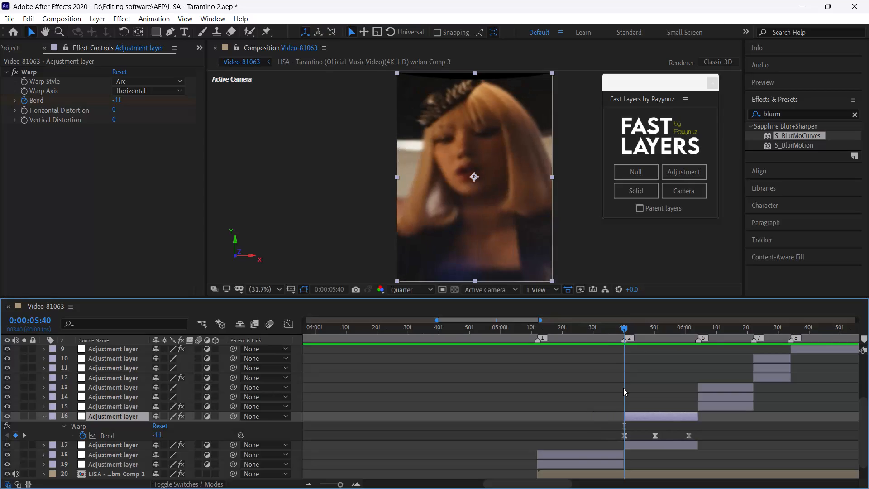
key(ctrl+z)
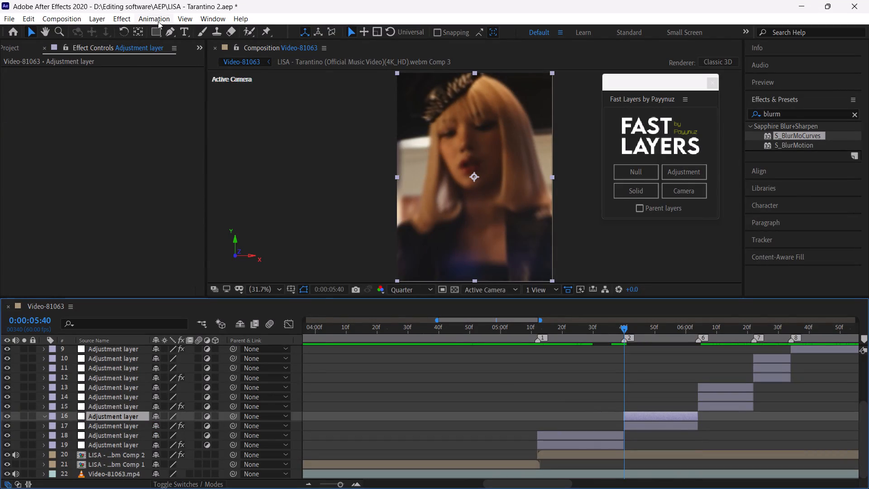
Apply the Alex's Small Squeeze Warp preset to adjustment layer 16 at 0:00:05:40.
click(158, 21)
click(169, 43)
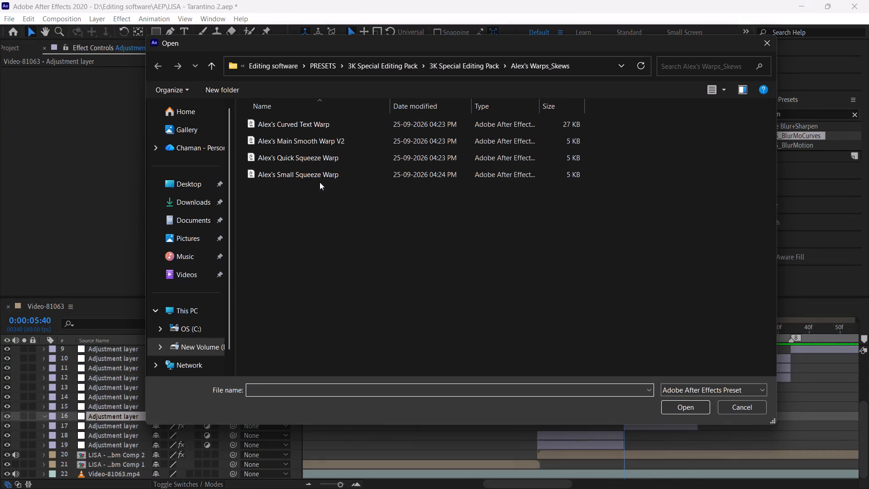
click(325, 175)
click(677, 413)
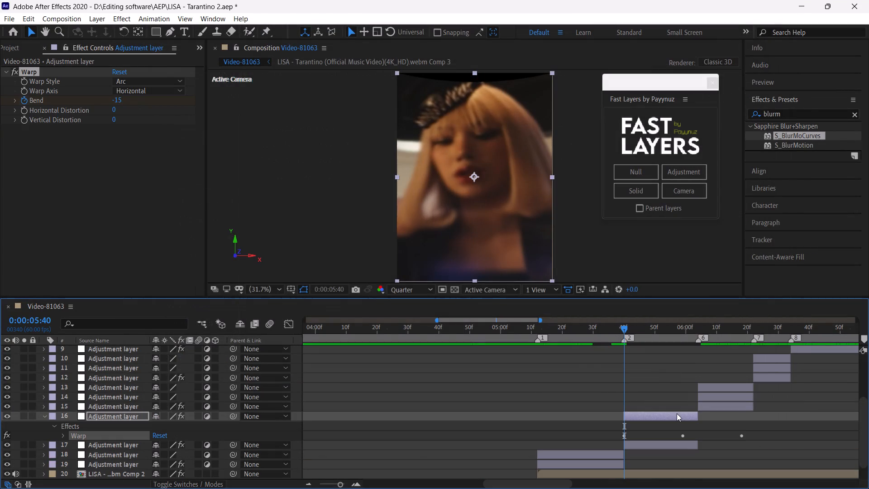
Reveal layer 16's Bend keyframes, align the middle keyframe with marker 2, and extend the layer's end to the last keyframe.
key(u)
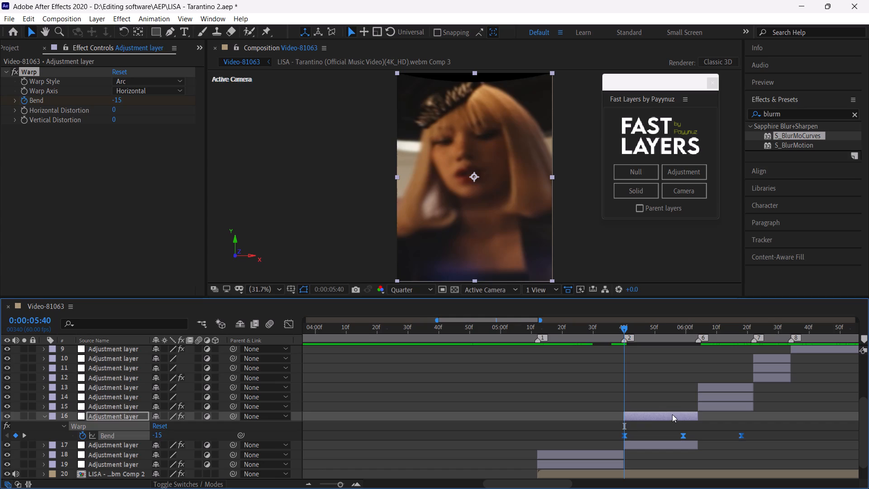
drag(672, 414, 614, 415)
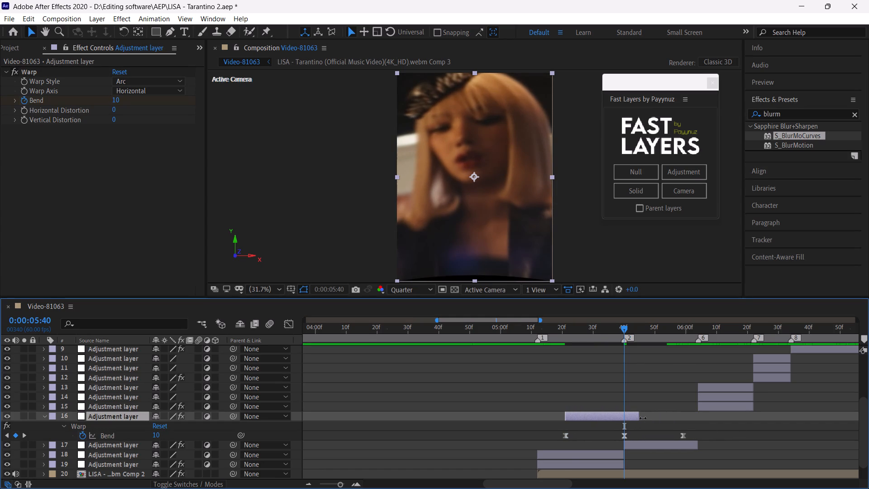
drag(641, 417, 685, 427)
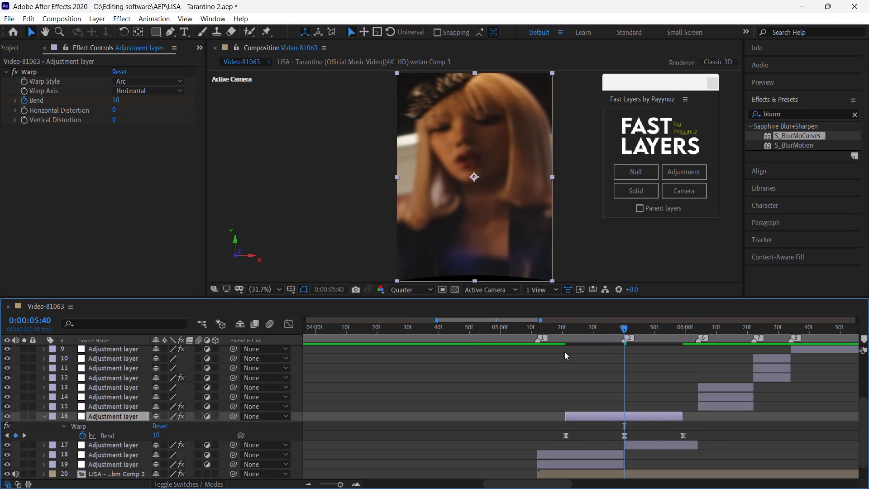
Play back repeatedly from 0:00:05:15 through marker 2 to check the small squeeze warp.
click(546, 331)
key(space)
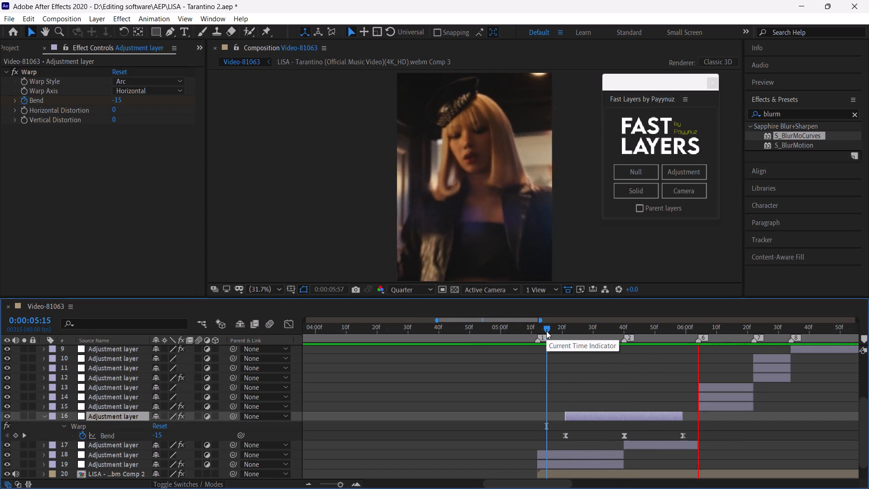
click(546, 331)
key(space)
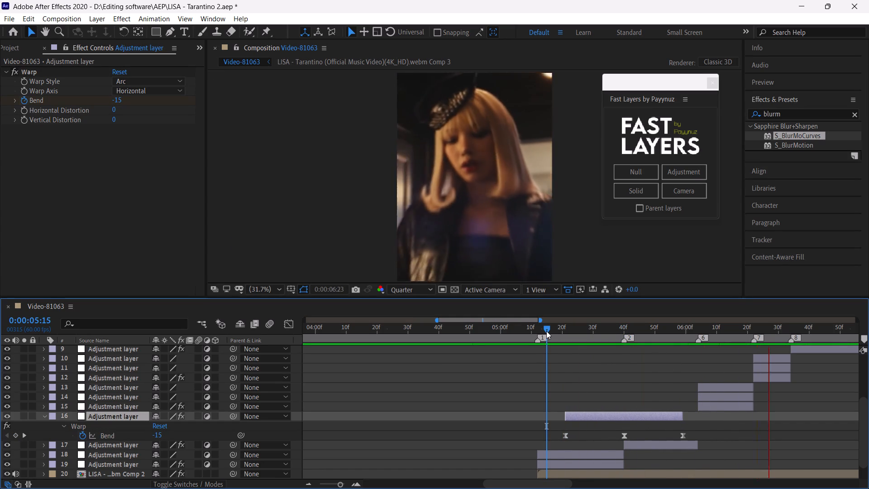
click(546, 331)
key(space)
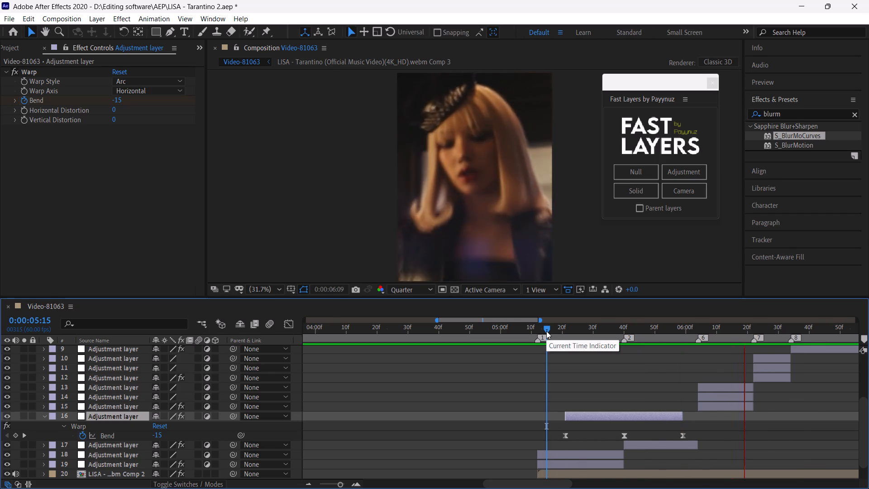
click(546, 331)
key(space)
click(546, 331)
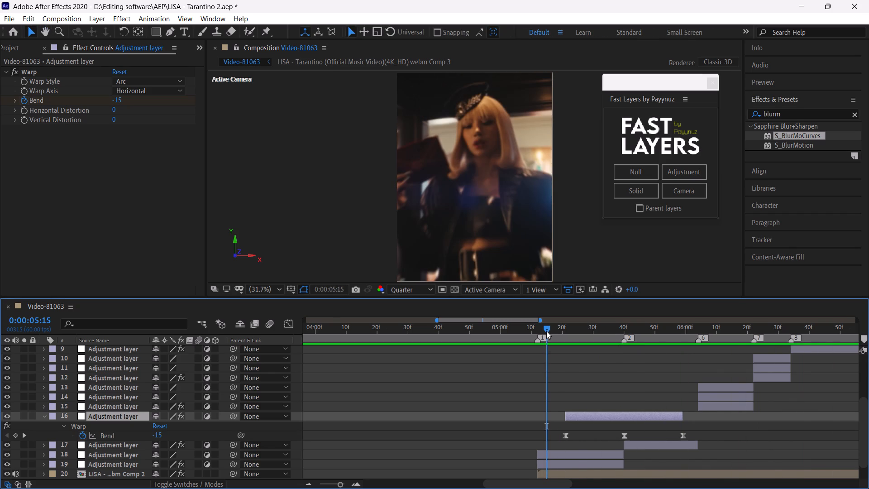
key(space)
click(546, 331)
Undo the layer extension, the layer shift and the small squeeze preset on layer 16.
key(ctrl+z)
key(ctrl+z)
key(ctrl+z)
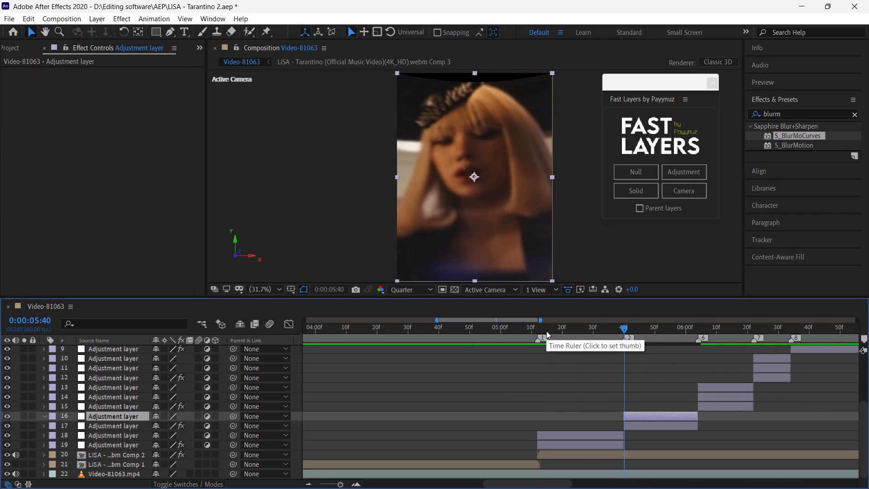
Search the 3K Special Editing Pack for warp presets and look through the Alex's Warps_Skews folder.
click(164, 18)
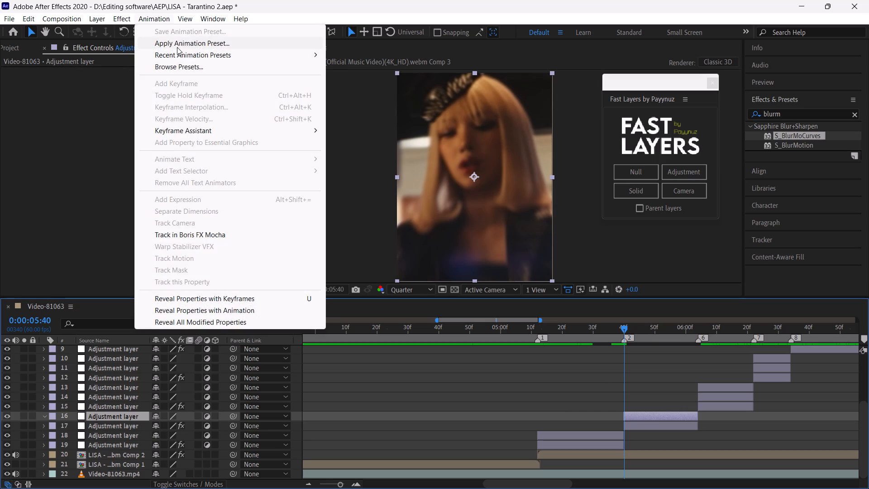
click(177, 47)
click(677, 64)
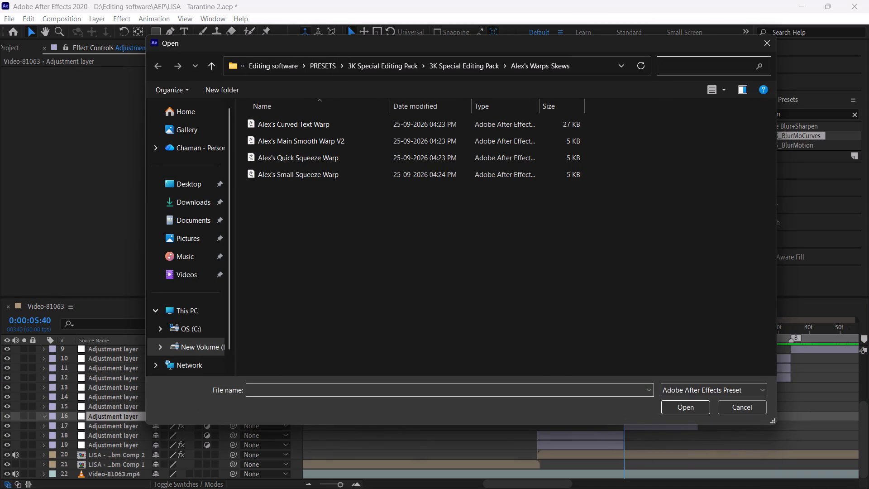
click(455, 66)
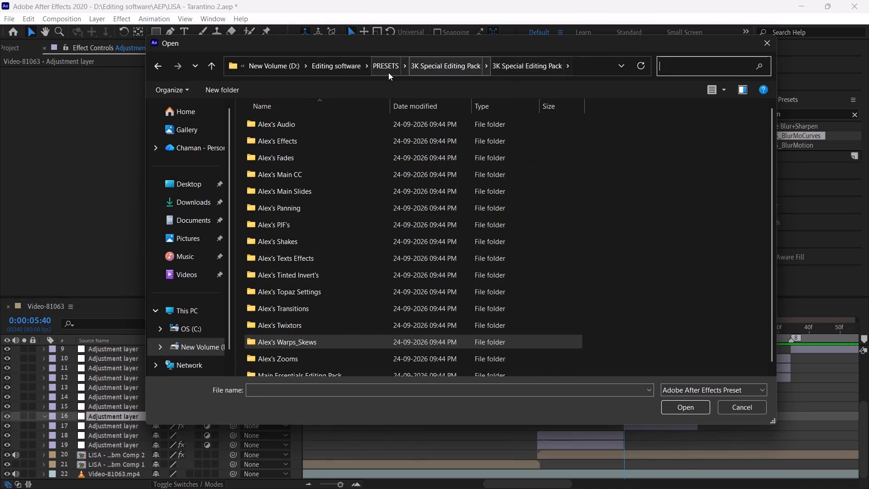
click(430, 68)
double_click(383, 124)
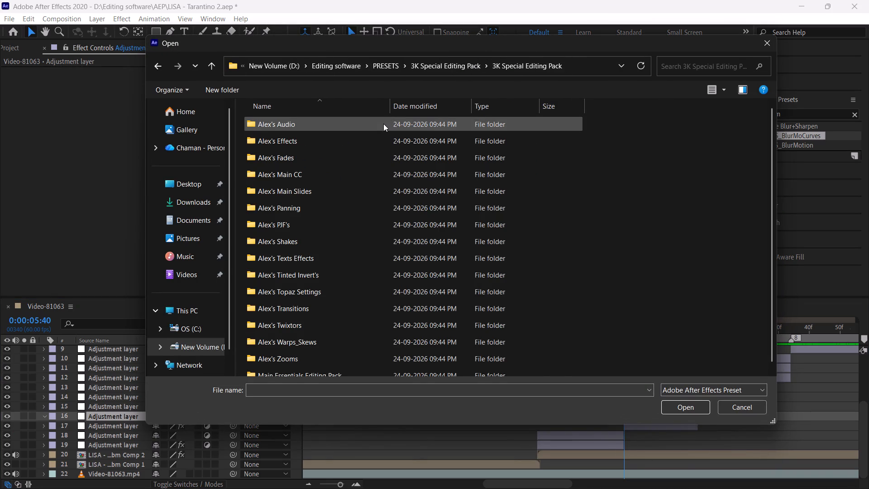
click(685, 67)
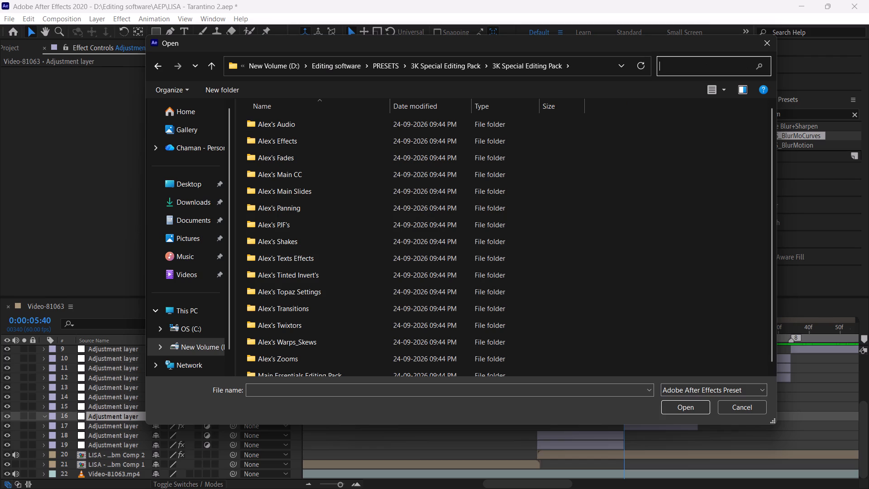
text(warp)
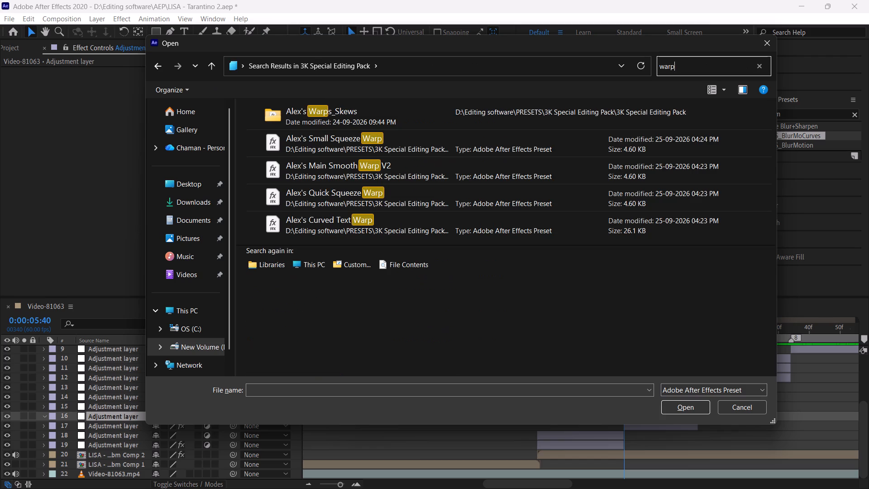
double_click(459, 114)
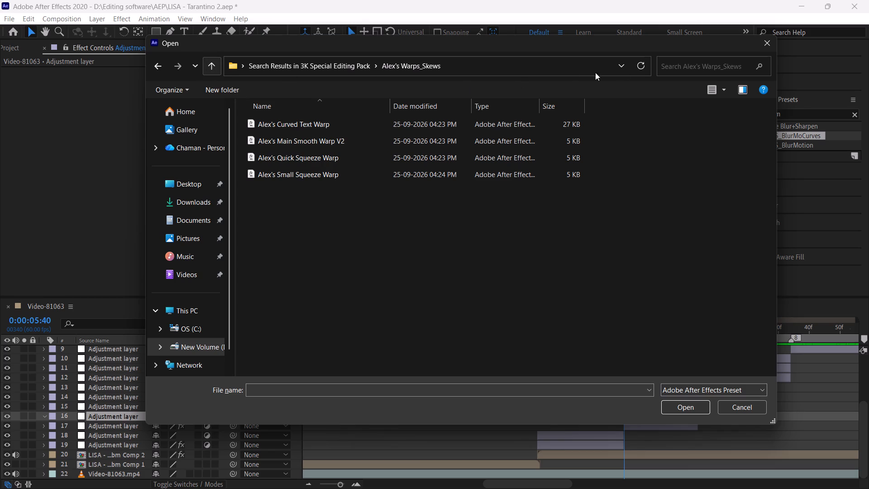
click(310, 66)
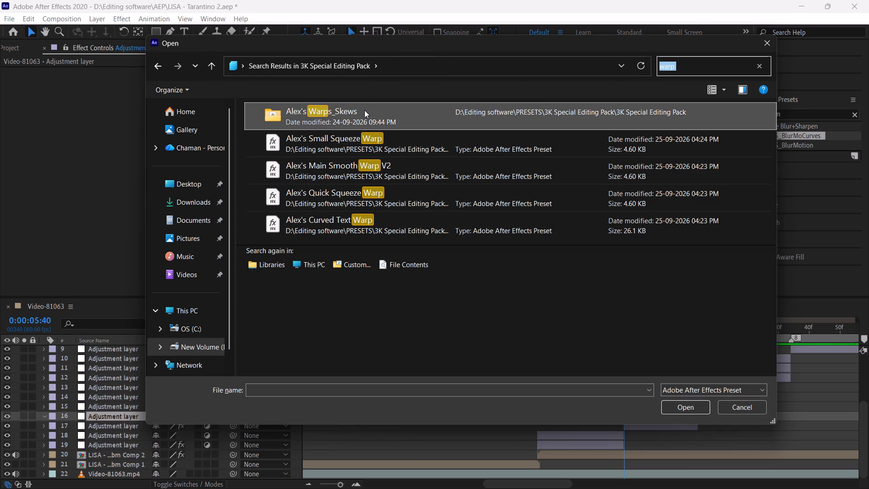
click(207, 69)
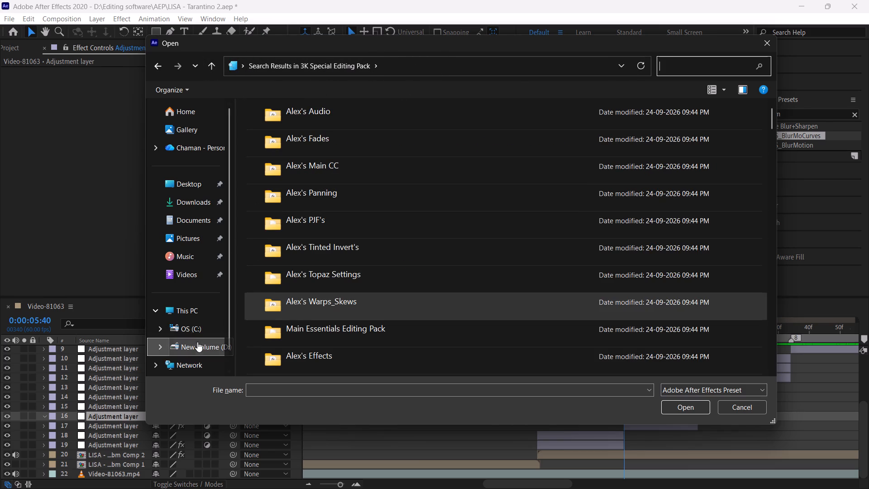
Find the warp presets in Ryan's Luxury Pack V5 and apply Ryan's Warp In v3 to adjustment layer 16 at 0:00:05:40.
click(205, 344)
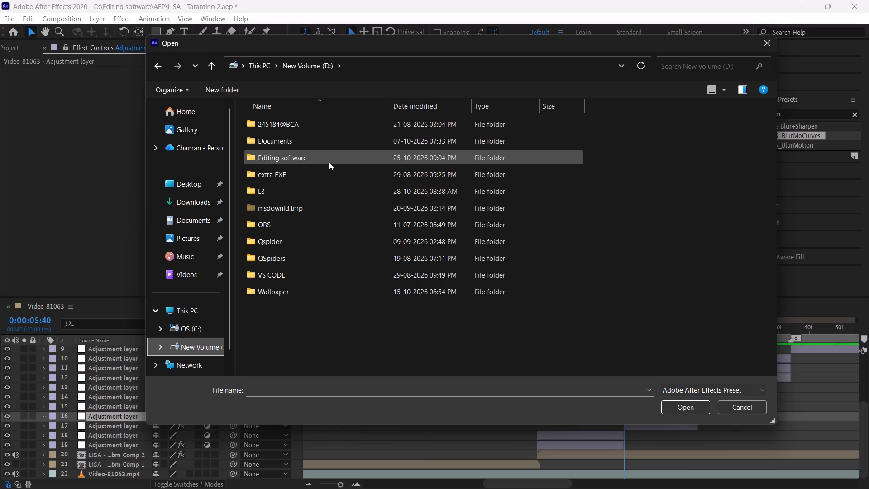
double_click(329, 162)
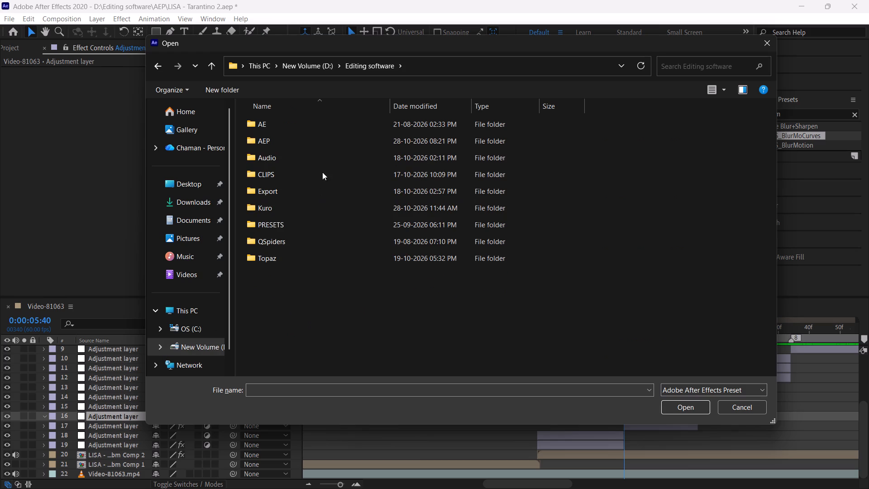
click(330, 233)
double_click(330, 224)
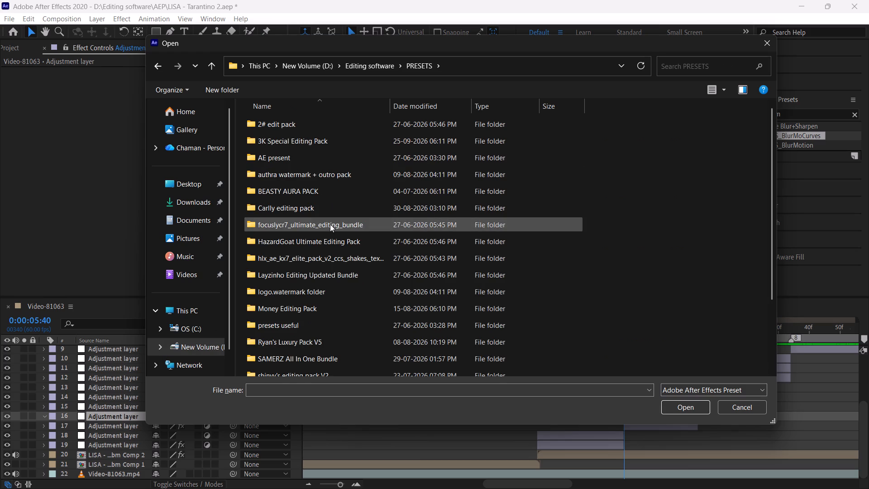
double_click(349, 337)
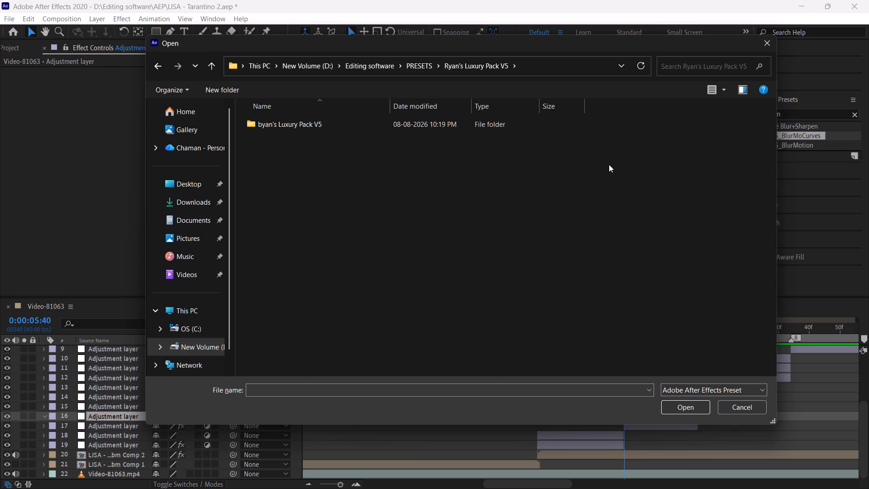
double_click(543, 134)
double_click(501, 130)
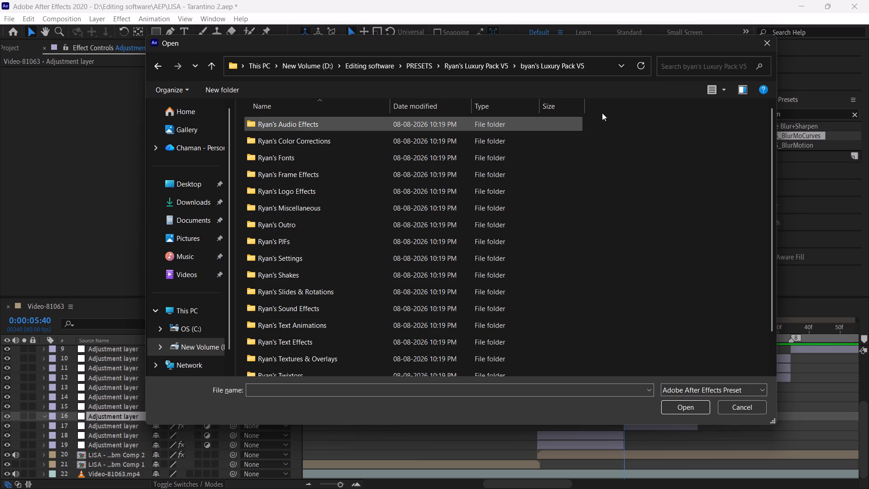
click(707, 66)
text(warp)
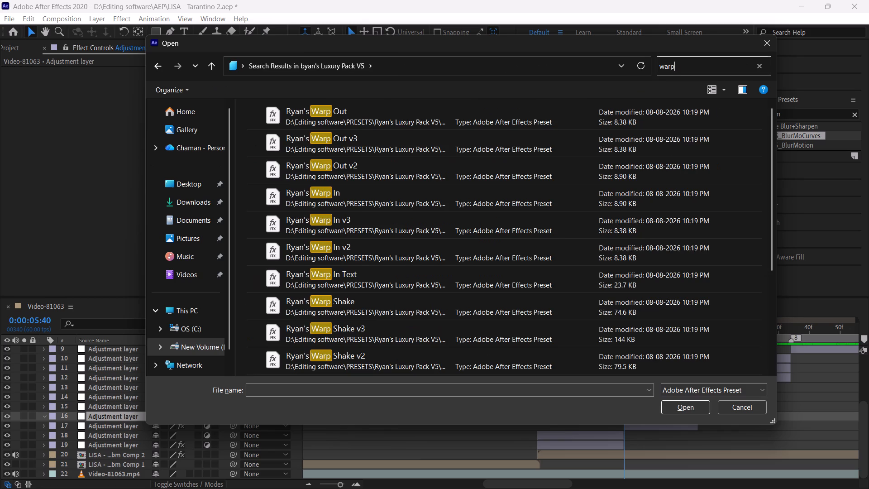
scroll(471, 183, down, 1)
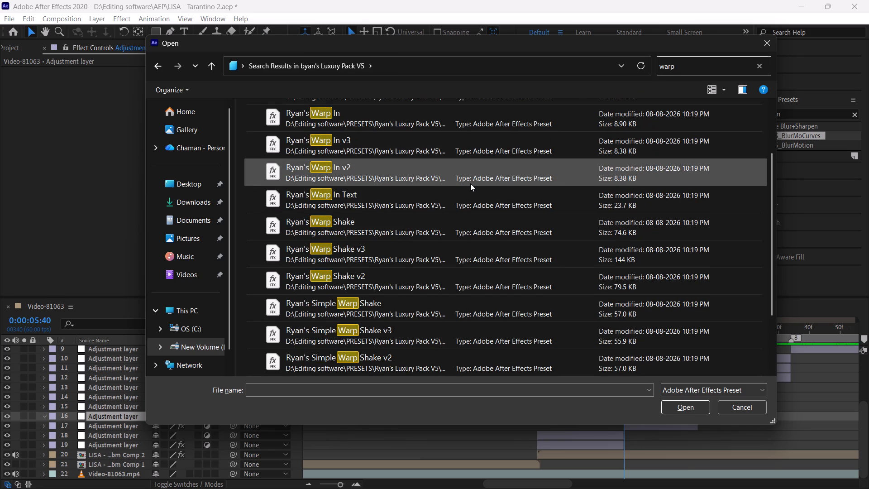
scroll(388, 145, up, 1)
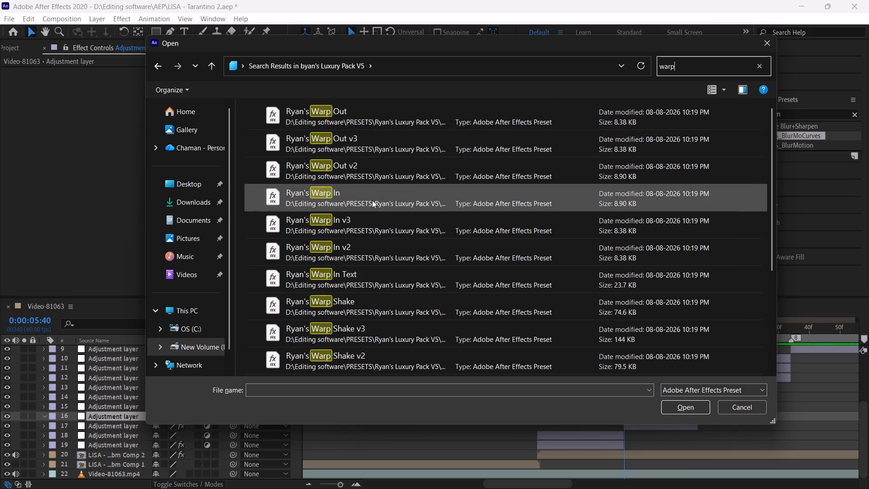
click(371, 225)
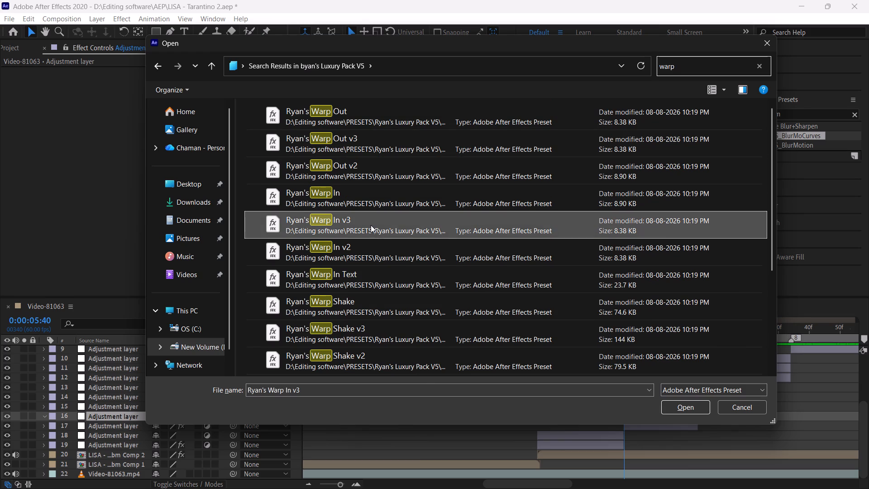
click(692, 404)
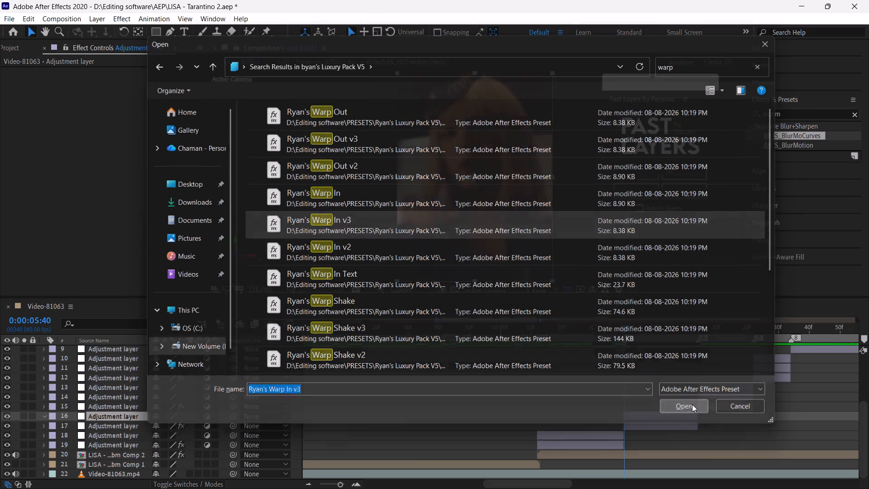
Play back and scrub from 0:00:05:29 to marker 2 to check the new warp on layer 16.
key(space)
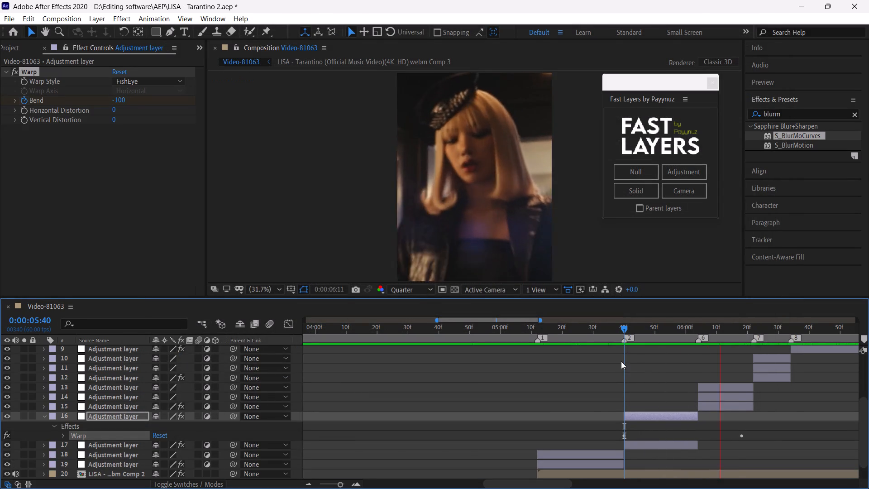
click(591, 333)
key(space)
click(591, 333)
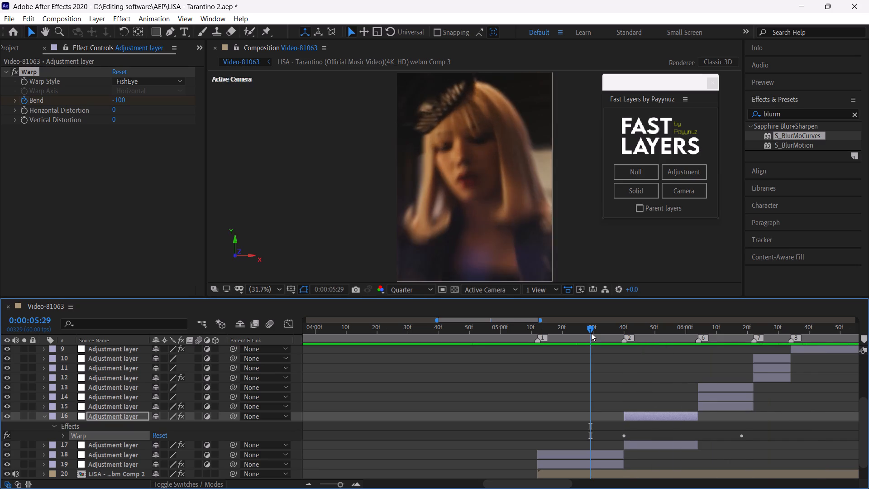
key(space)
drag(591, 333, 611, 357)
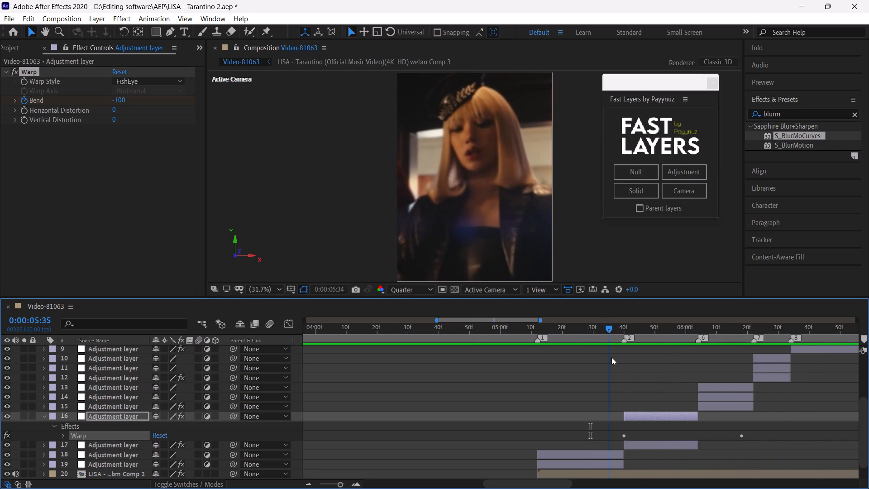
drag(611, 357, 626, 371)
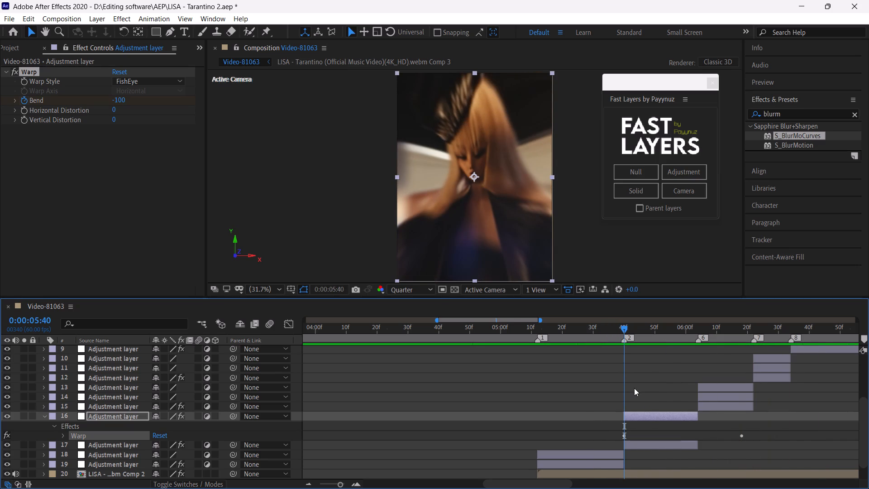
Reveal layer 16's Bend keyframes and shorten the warp by bringing the last keyframe in to about 0:00:05:49.
key(u)
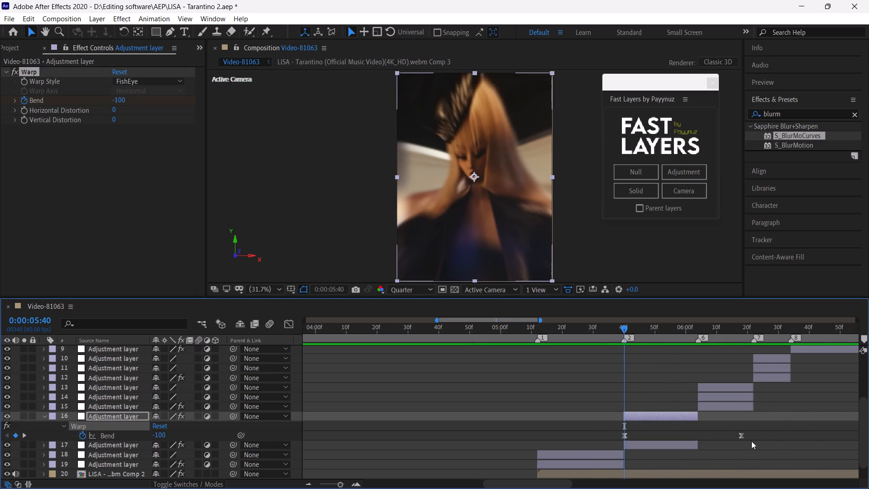
drag(752, 434, 608, 441)
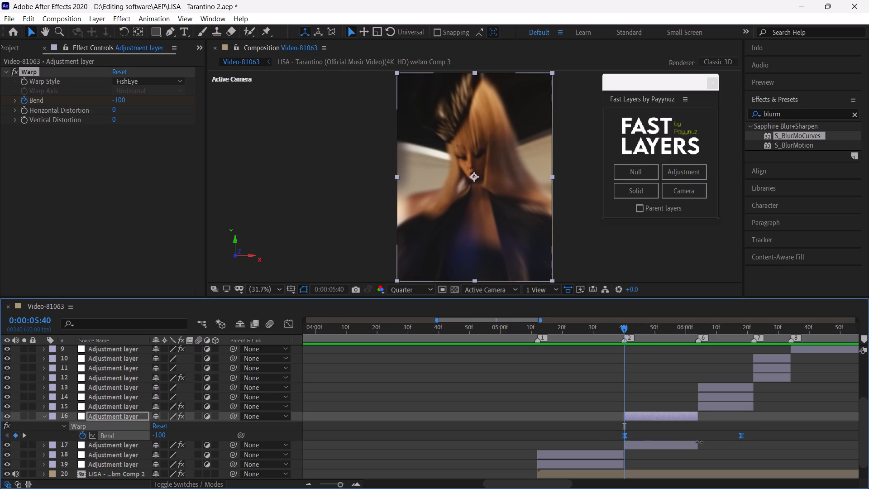
alt+drag(741, 437, 650, 444)
Play back from 0:00:05:35 and scrub across marker 2 to check the shortened warp.
click(610, 333)
key(space)
click(610, 333)
key(space)
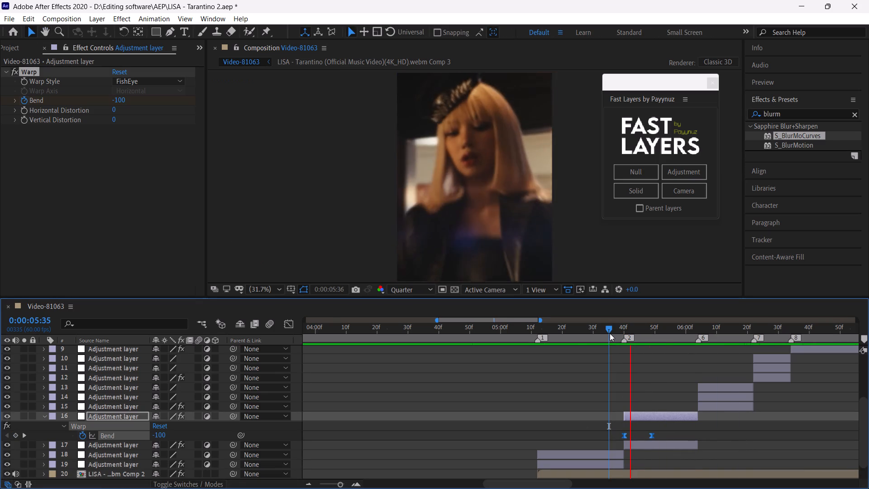
drag(610, 333, 646, 360)
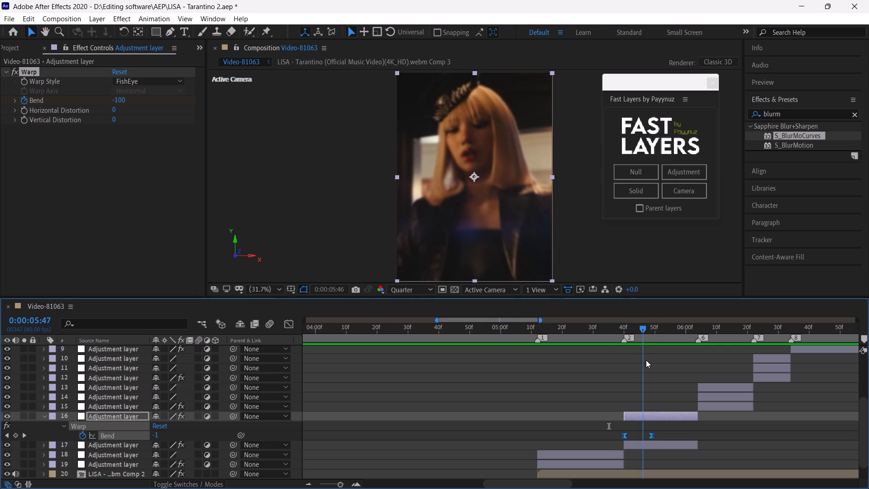
drag(646, 360, 627, 359)
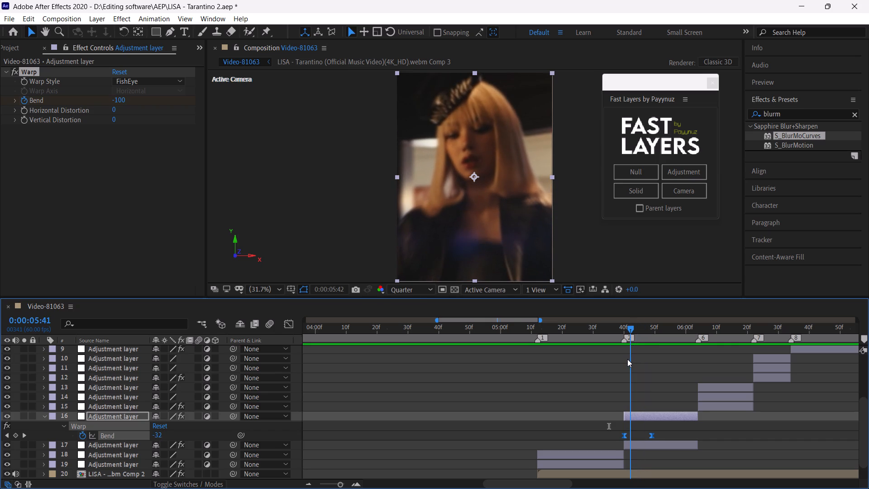
drag(627, 359, 625, 361)
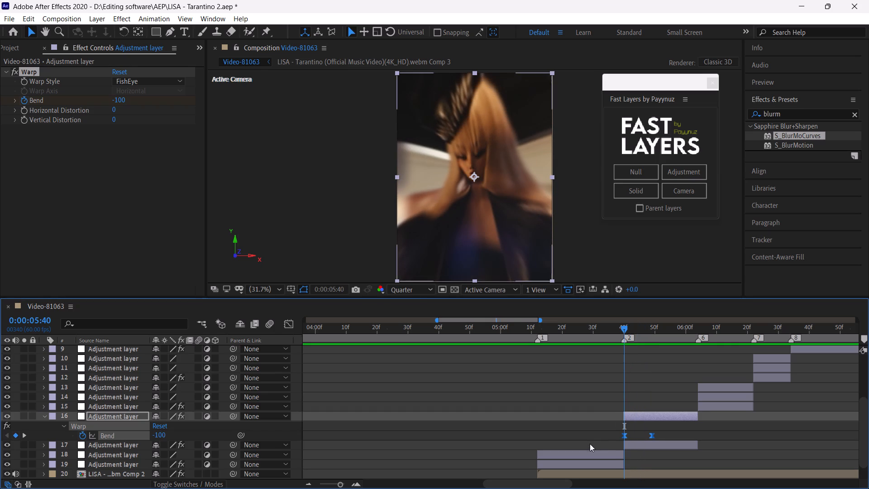
Search Ryan's Video Effects for warp presets and apply Ryan's Warp Out v3 to adjustment layer 18 at 0:00:05:32.
click(600, 331)
click(600, 453)
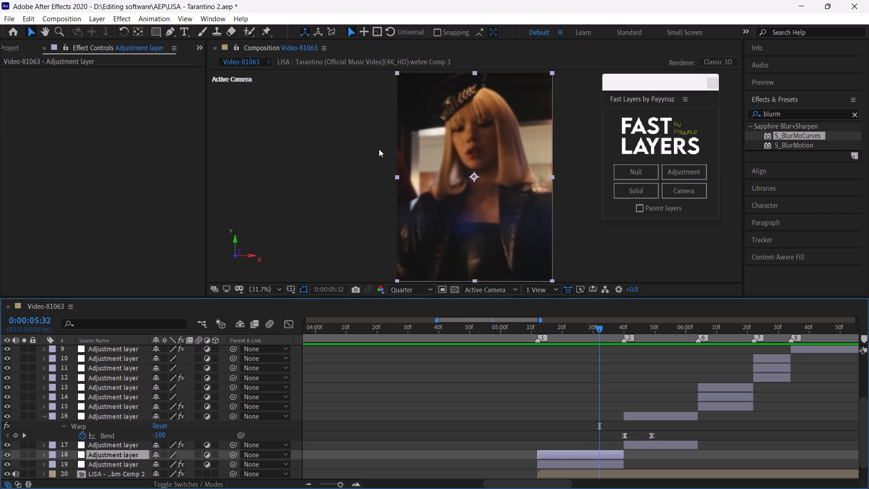
click(157, 17)
click(180, 44)
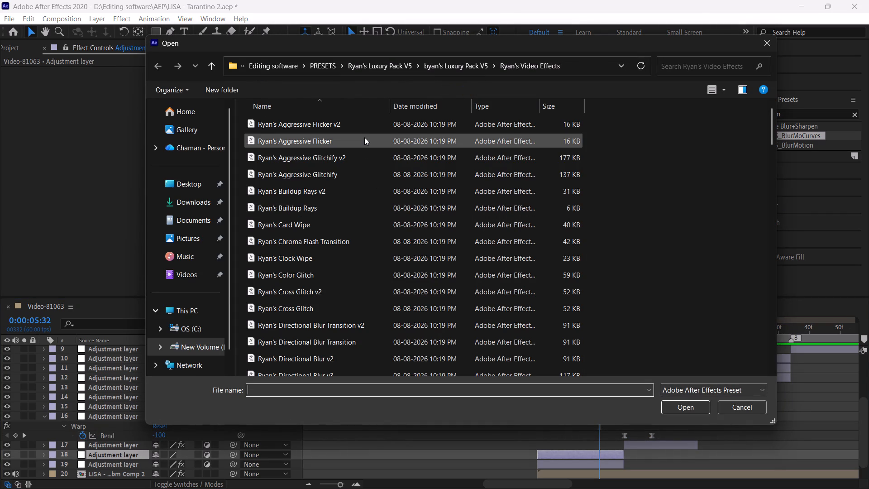
scroll(366, 144, down, 1)
click(694, 67)
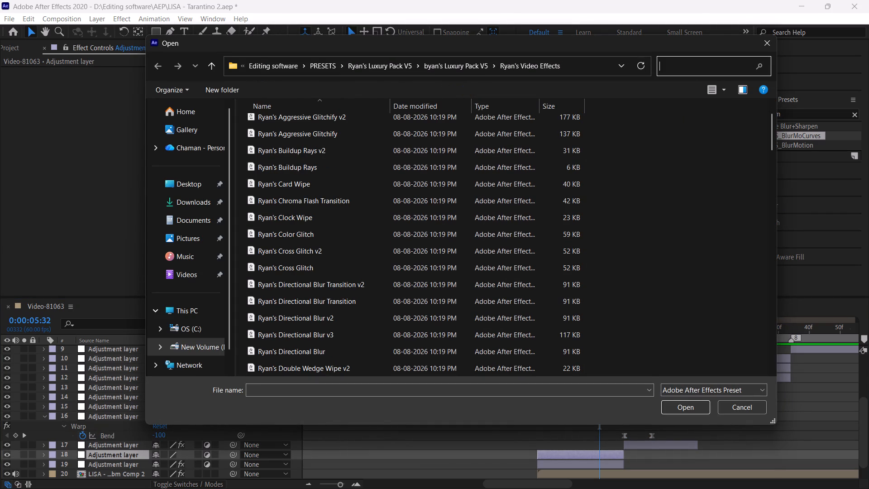
text(wa)
text(rp)
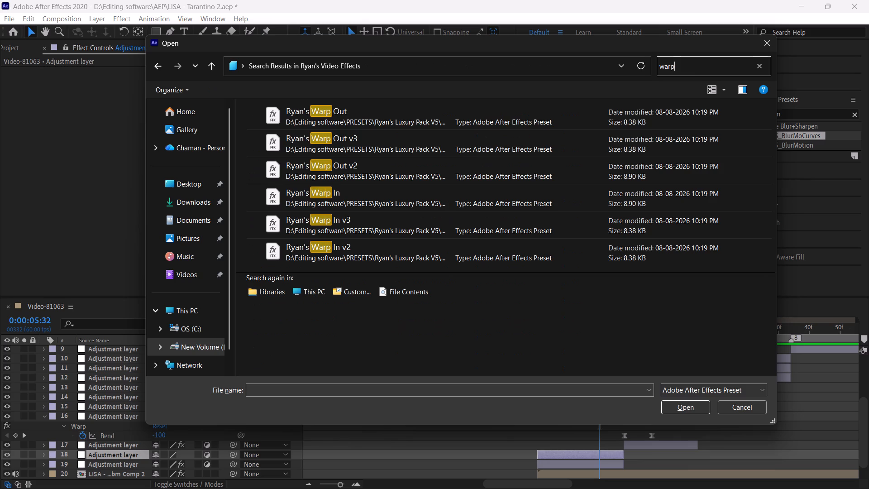
click(391, 148)
click(675, 408)
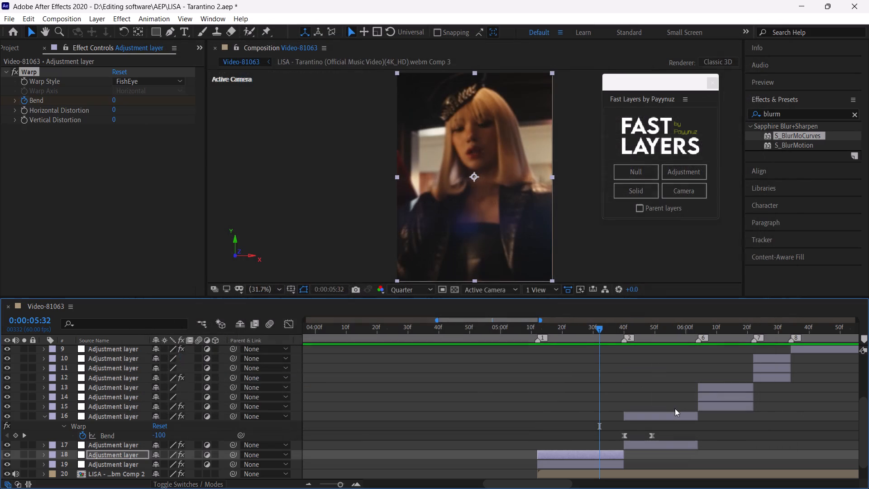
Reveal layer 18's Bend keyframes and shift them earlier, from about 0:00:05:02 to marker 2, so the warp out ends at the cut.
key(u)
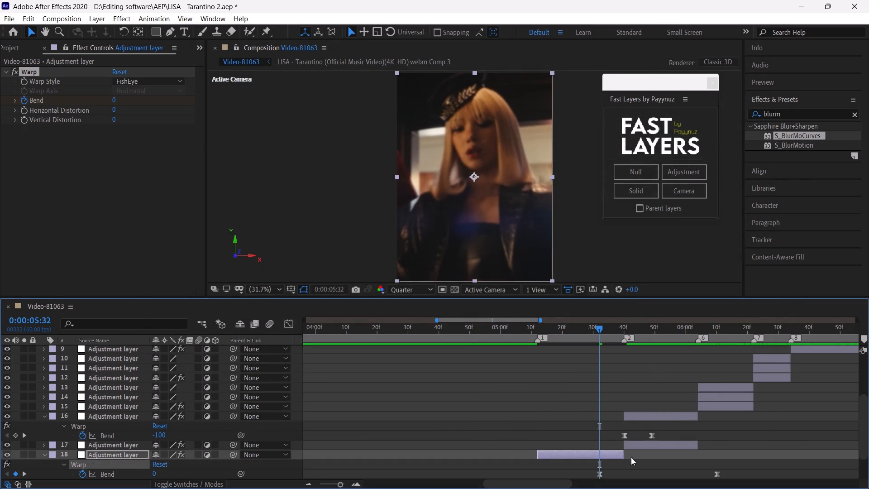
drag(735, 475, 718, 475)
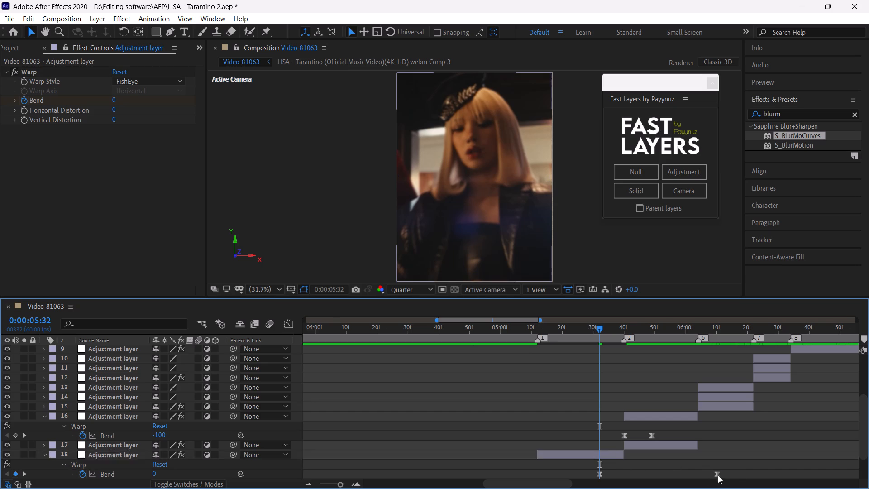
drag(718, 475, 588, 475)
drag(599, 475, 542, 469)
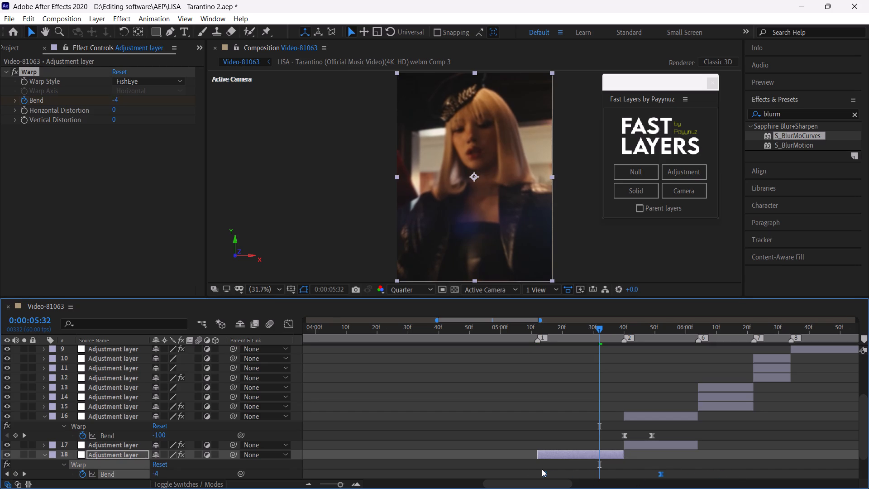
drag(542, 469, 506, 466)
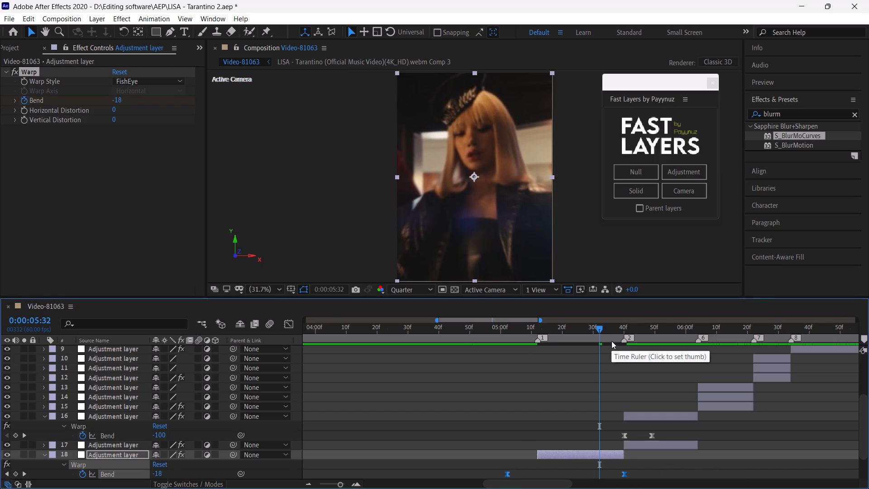
Scrub around marker 2 and play back from marker 1 to check the retimed warp out on layer 18.
drag(610, 333, 625, 354)
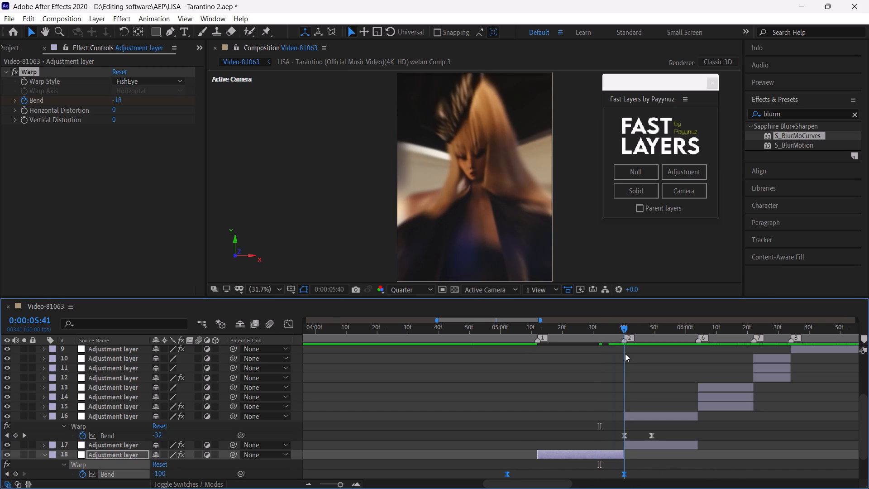
drag(625, 354, 594, 358)
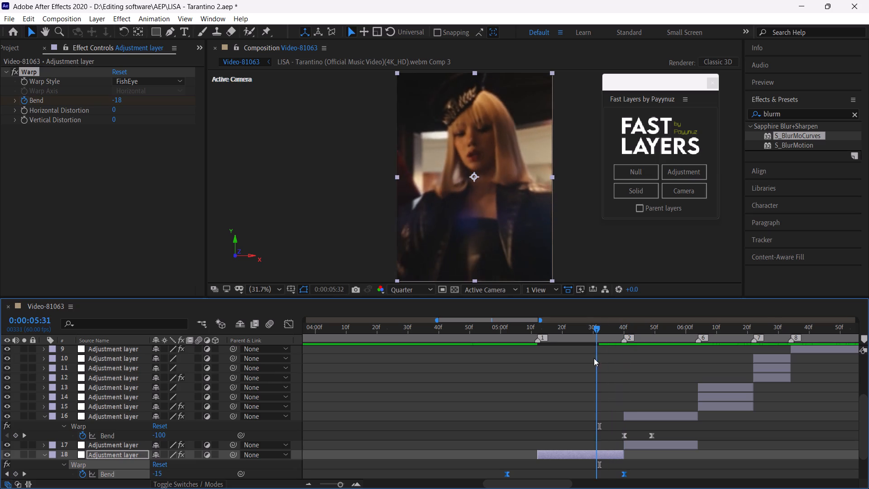
drag(594, 358, 582, 385)
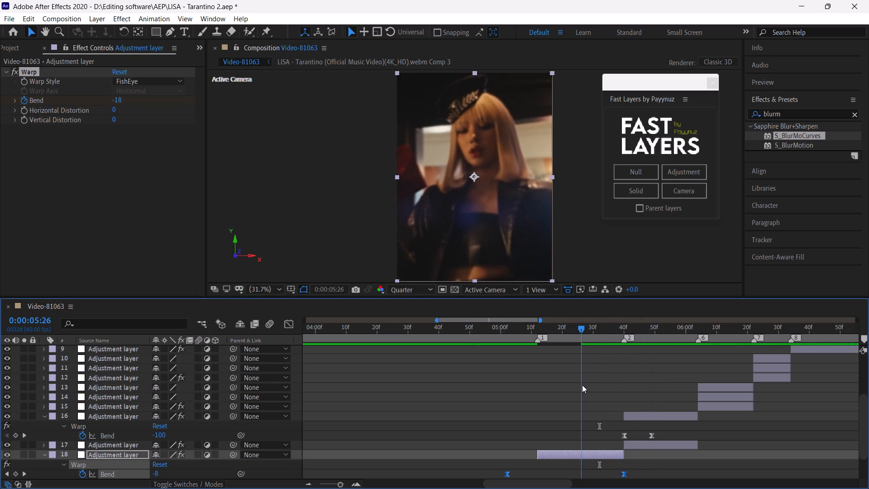
key(space)
click(537, 329)
key(space)
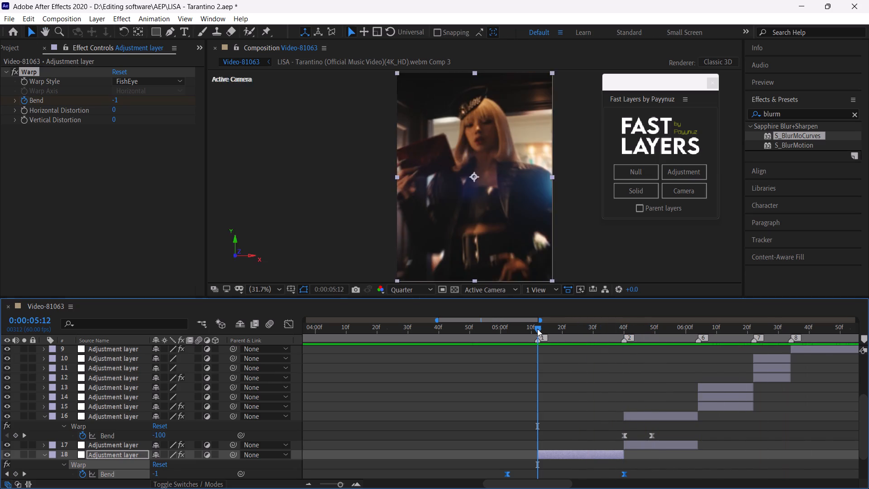
click(537, 329)
key(space)
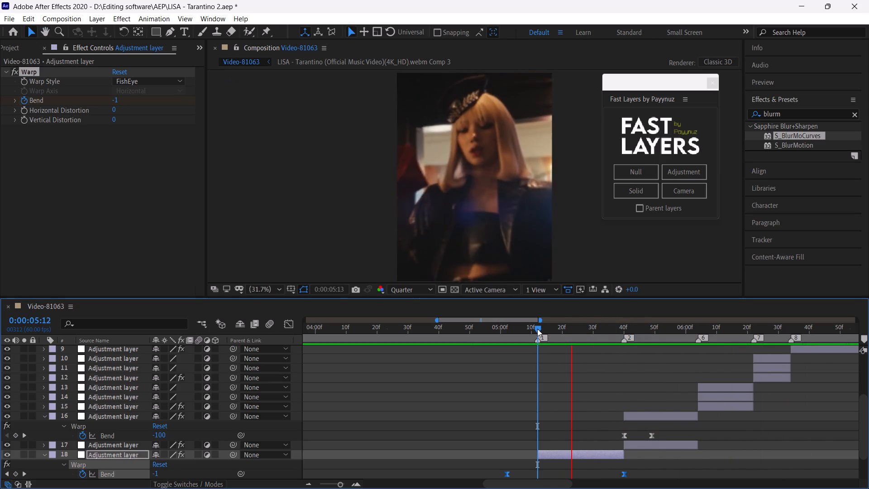
click(537, 329)
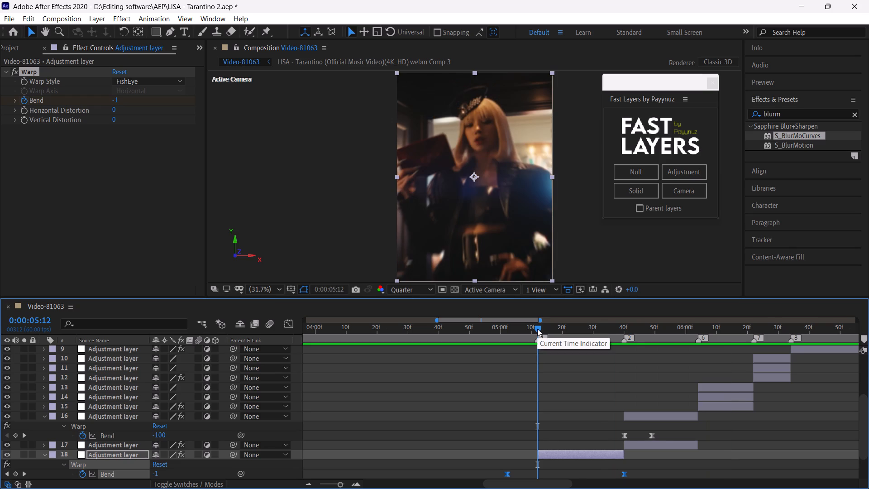
Undo the warp edits to remove the Warp effects from adjustment layers 18 and 16, leaving layer 16 selected.
key(ctrl+z)
key(ctrl+z)
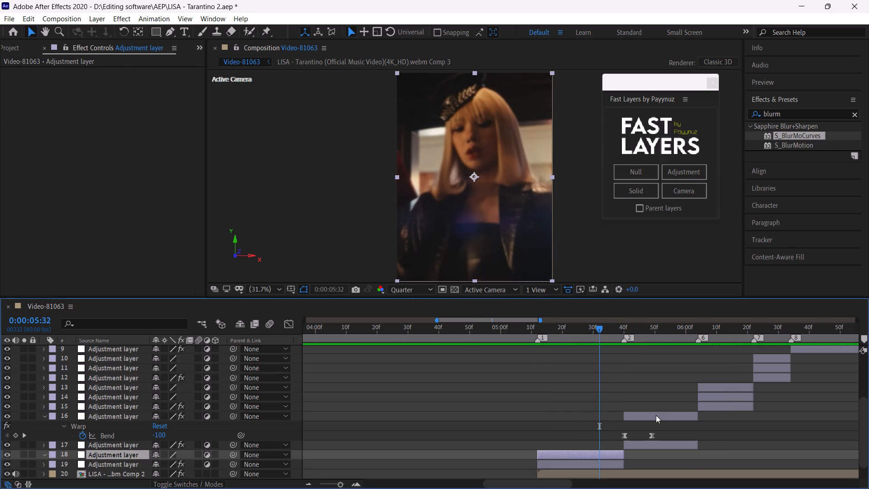
click(654, 417)
key(ctrl+z)
key(ctrl+z)
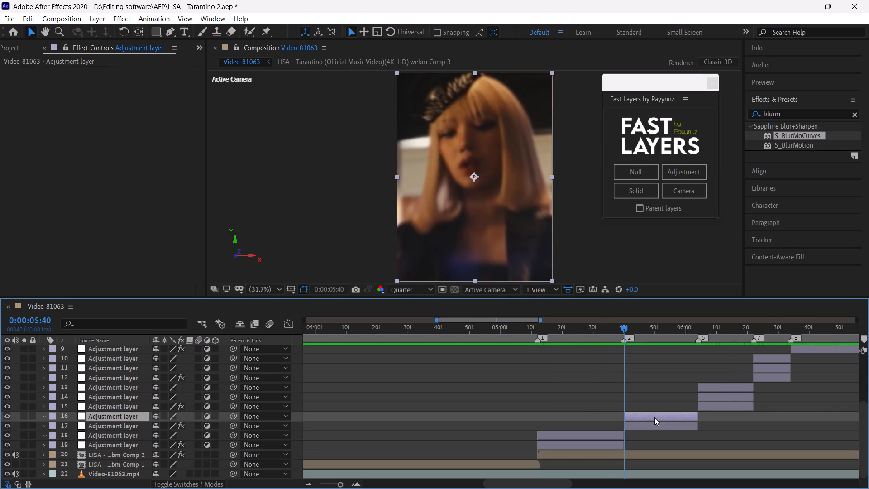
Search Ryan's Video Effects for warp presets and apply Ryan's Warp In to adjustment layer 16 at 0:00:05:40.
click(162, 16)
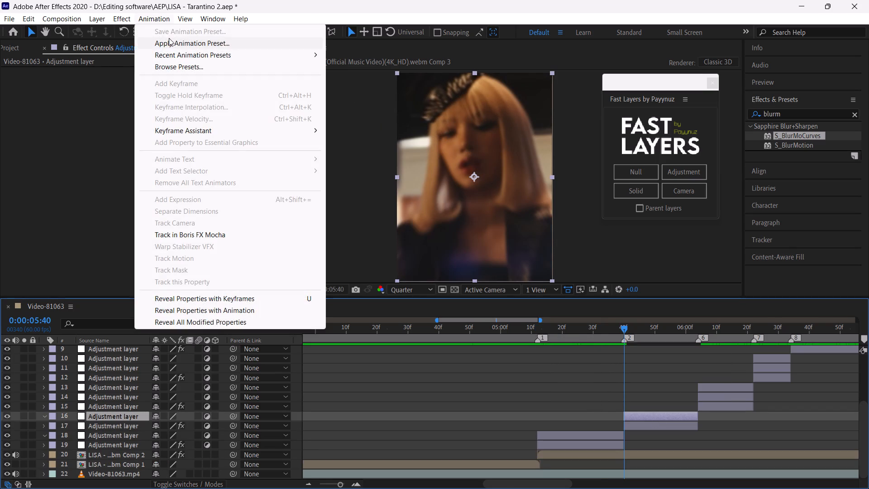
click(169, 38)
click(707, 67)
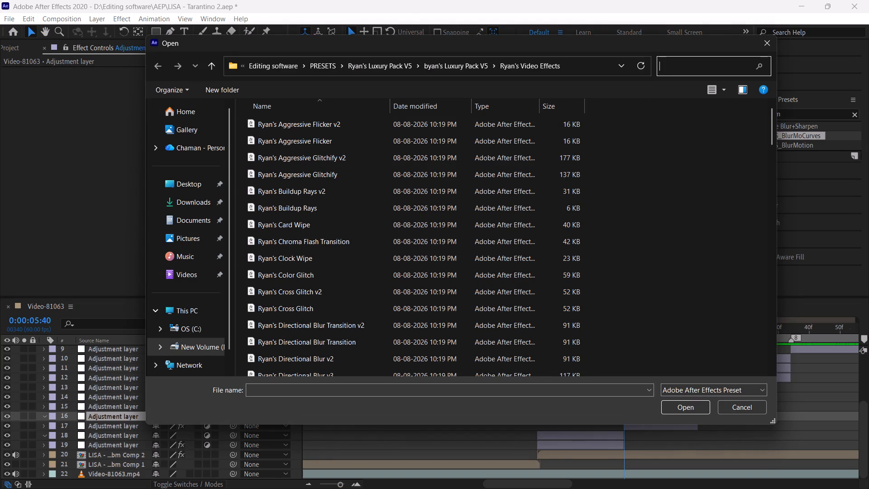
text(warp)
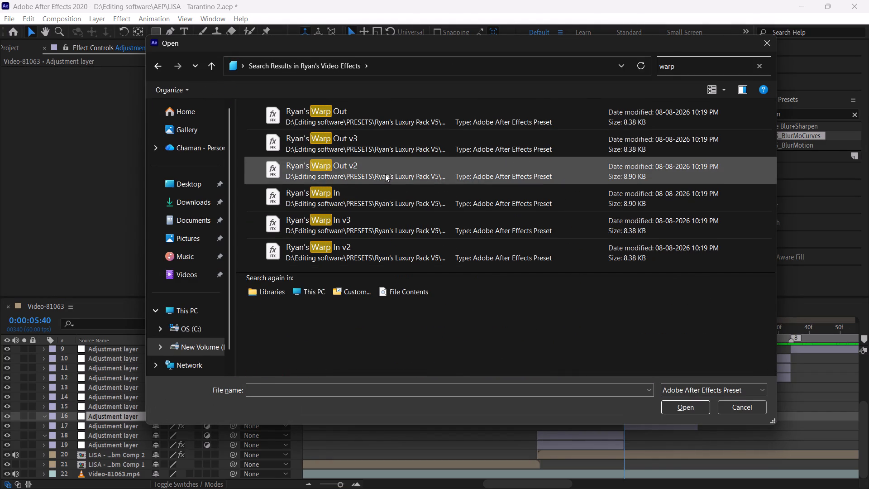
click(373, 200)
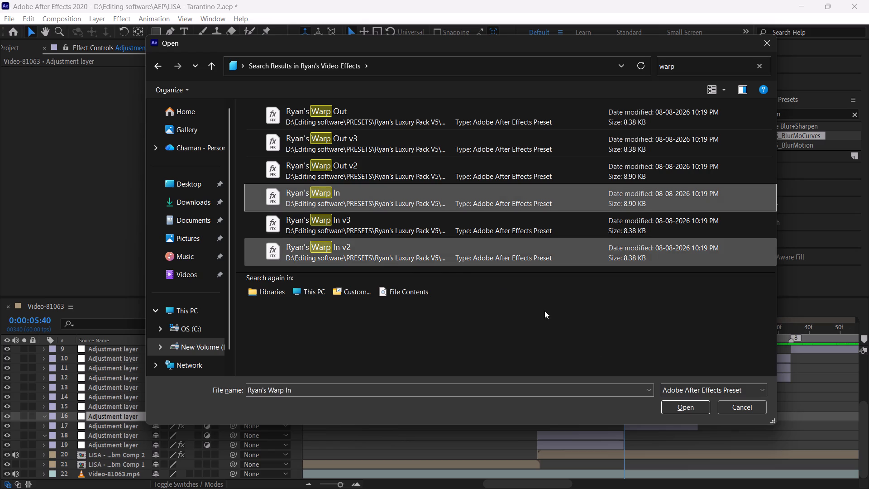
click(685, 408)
Play back from 0:00:05:31 and scrub across marker 2 to check the Warp In preset on layer 16.
key(space)
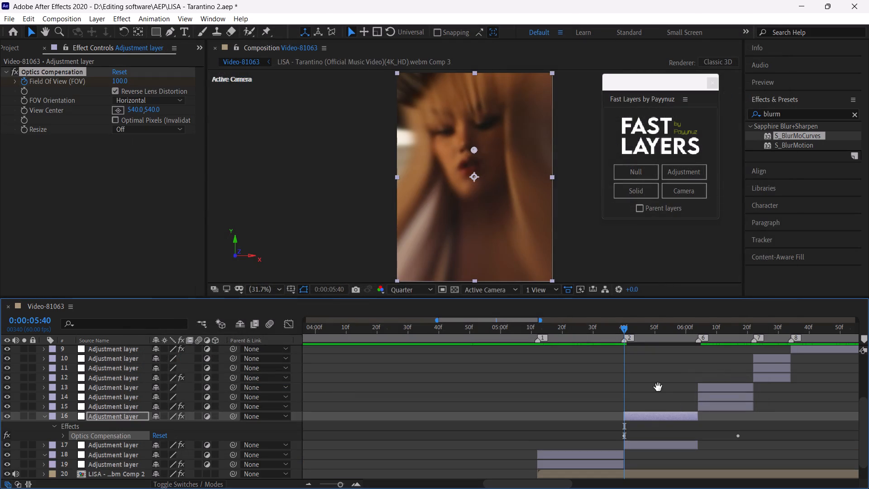
click(597, 332)
key(space)
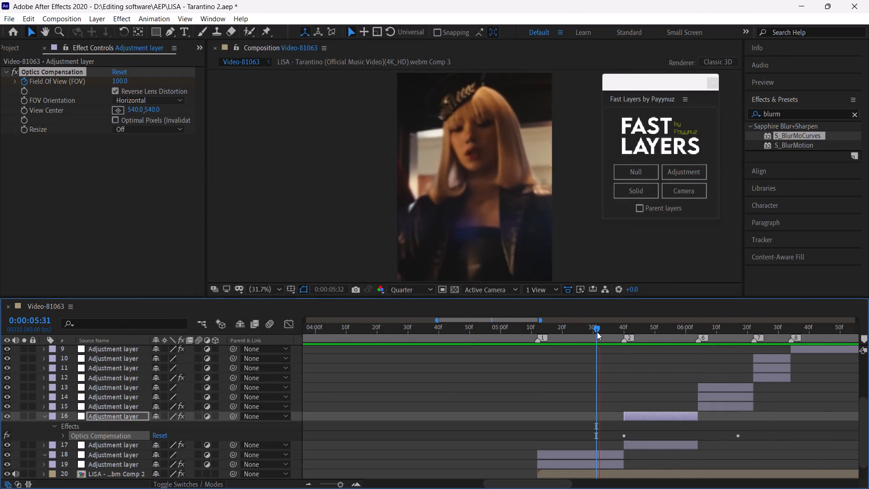
click(597, 332)
key(space)
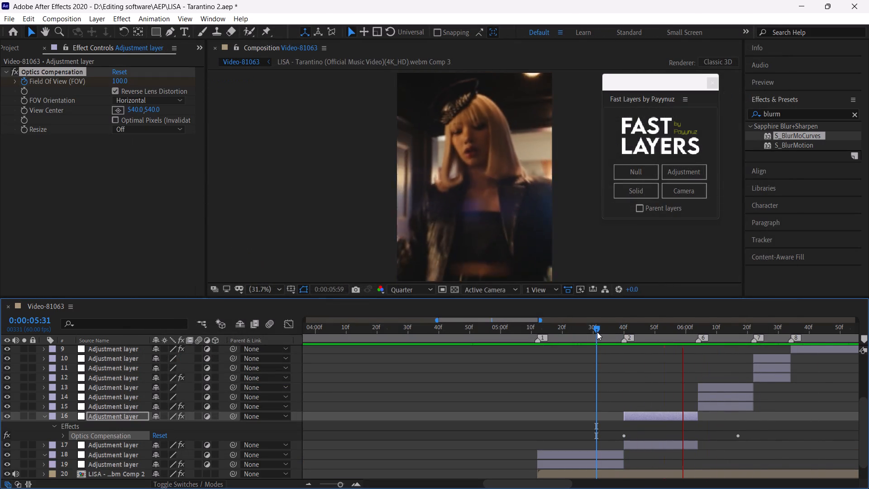
drag(597, 332, 636, 358)
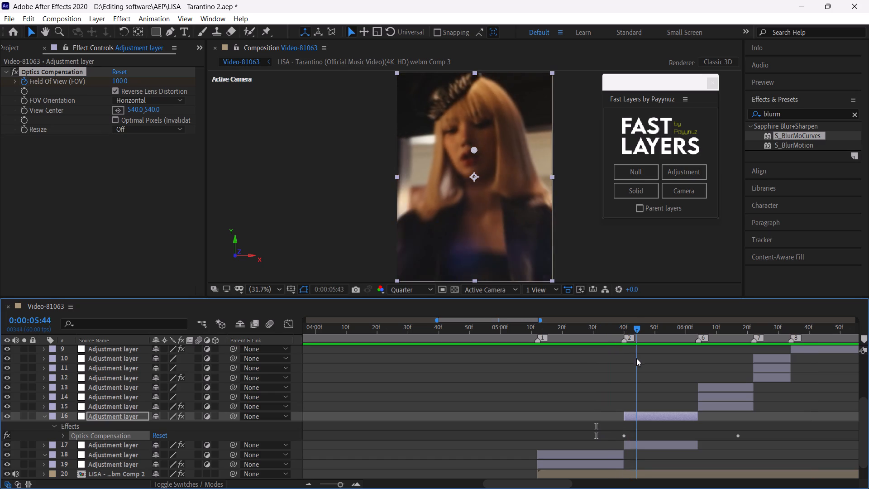
drag(636, 358, 610, 357)
key(space)
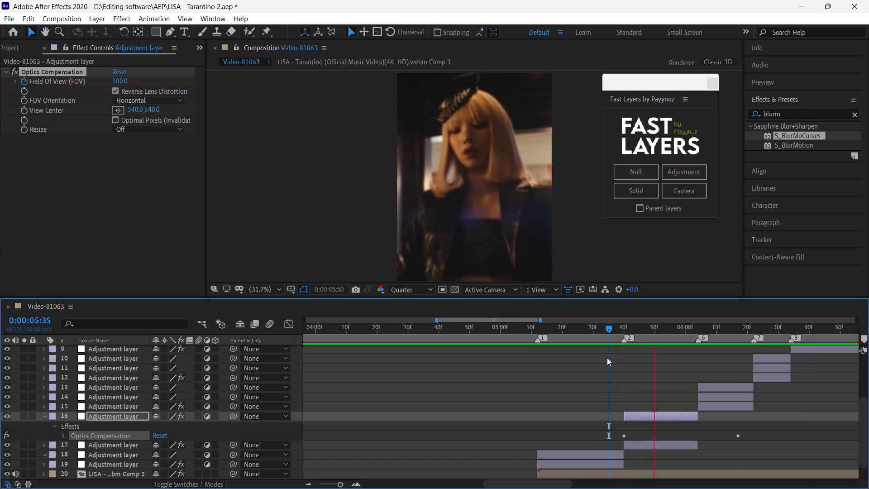
Play back from just before marker 1 through marker 2 to review layer 16's Warp In within the sequence.
click(532, 328)
key(space)
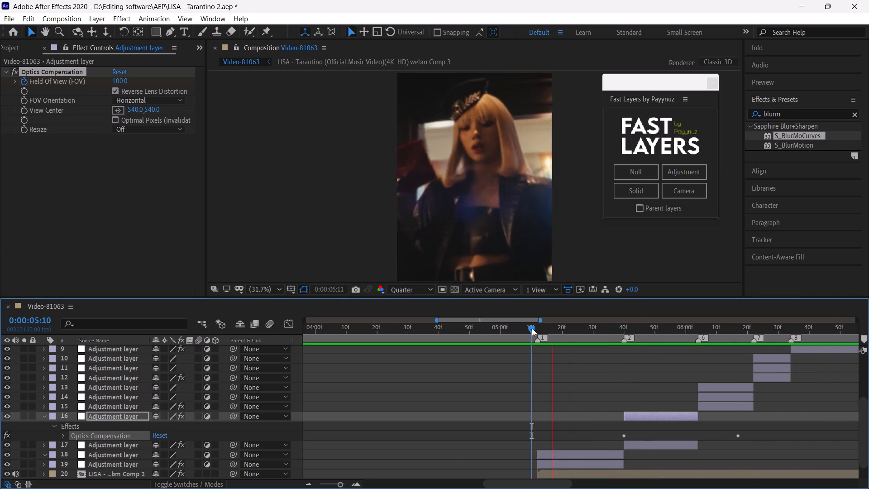
click(554, 327)
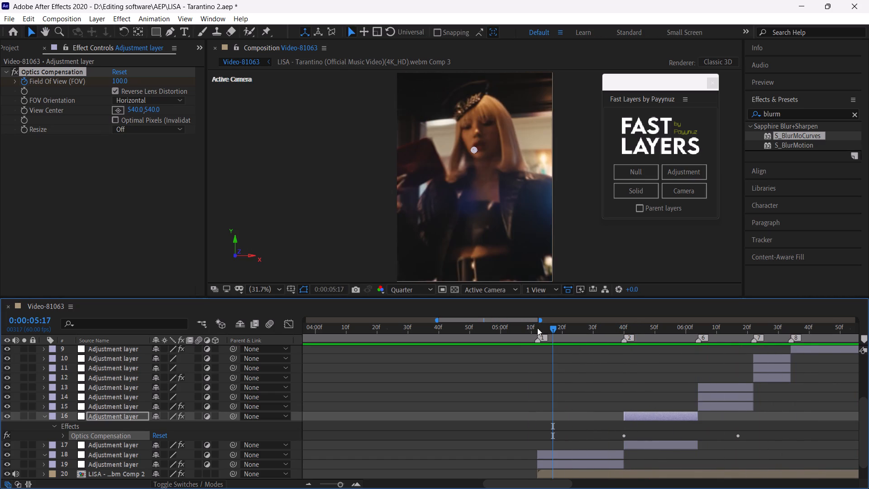
click(524, 328)
key(space)
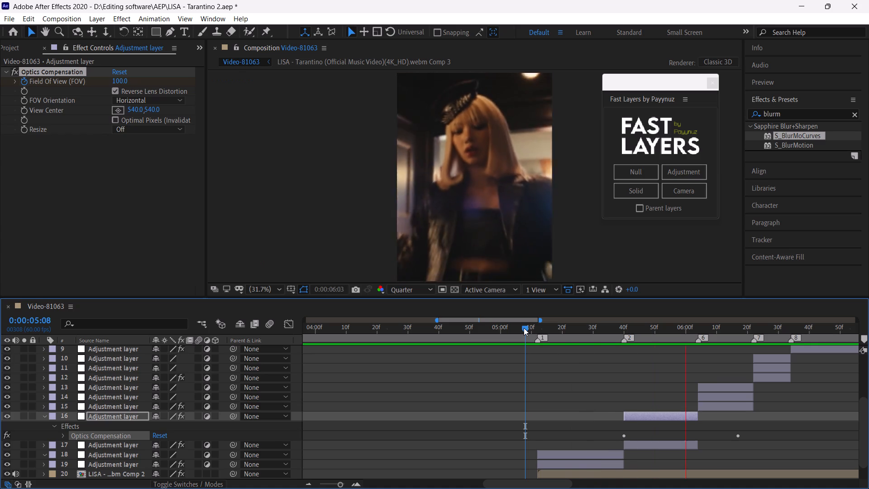
click(524, 328)
key(space)
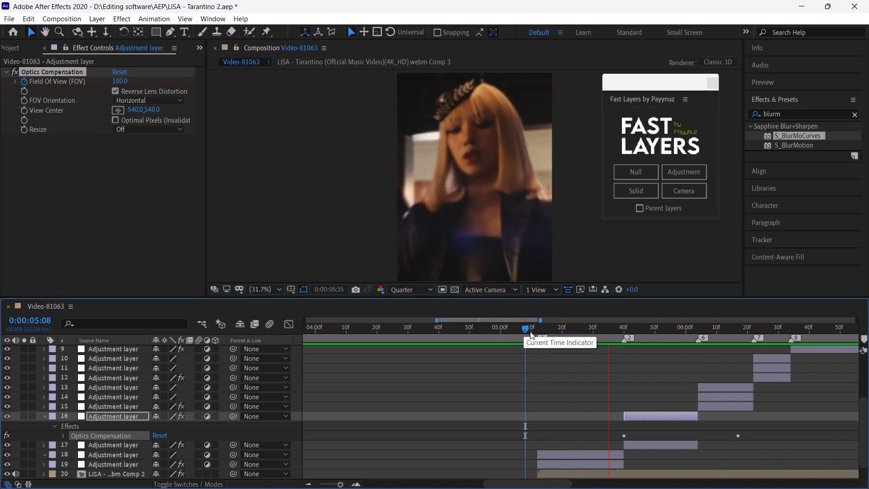
click(612, 335)
Save the project.
key(ctrl+s)
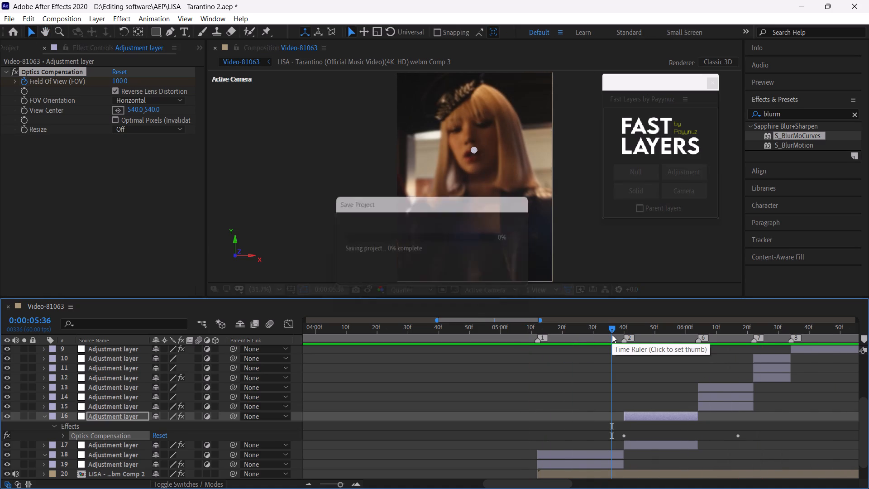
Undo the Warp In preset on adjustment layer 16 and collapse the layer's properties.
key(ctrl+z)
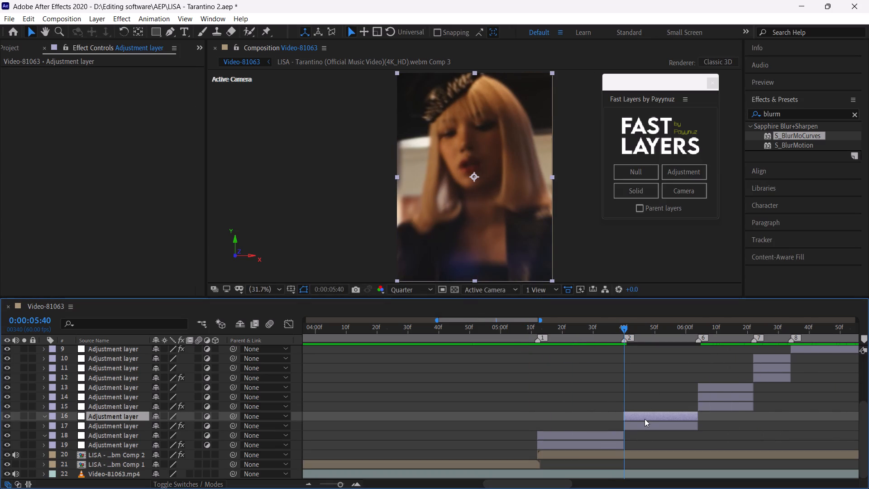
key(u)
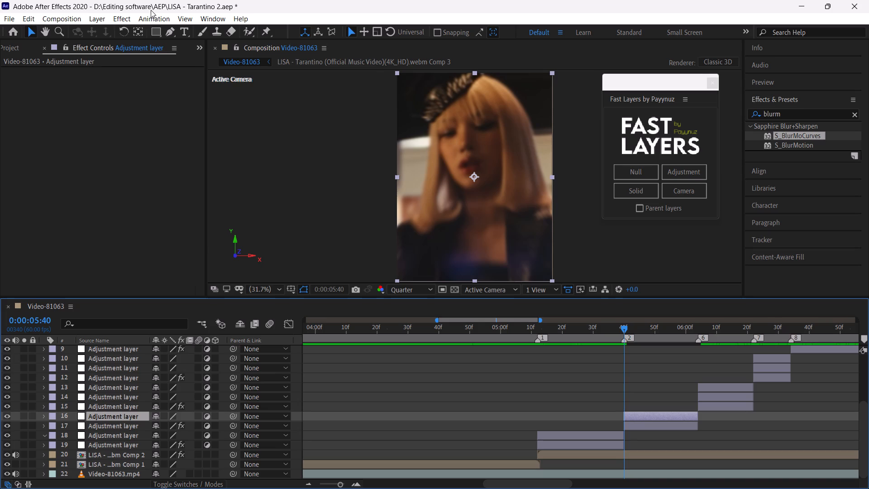
For layer 16, search the byan's Luxury Pack V5 folder for "turb" animation presets and look through the matches.
click(154, 17)
click(182, 48)
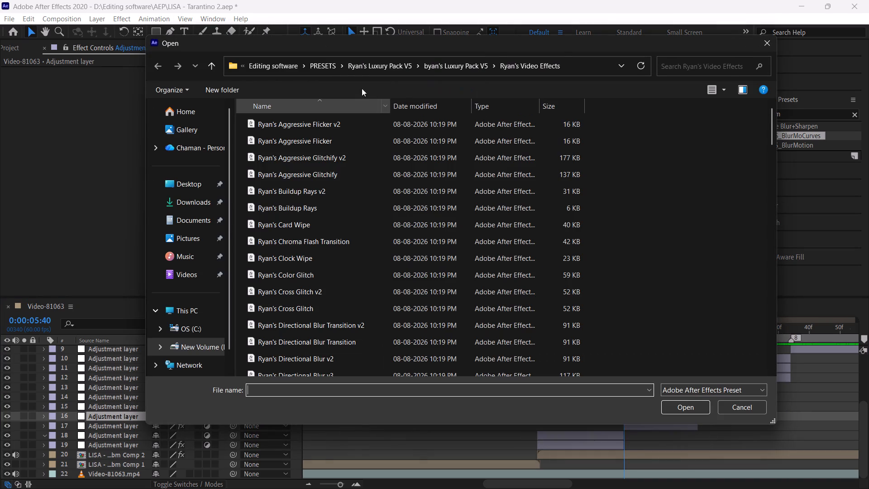
click(469, 67)
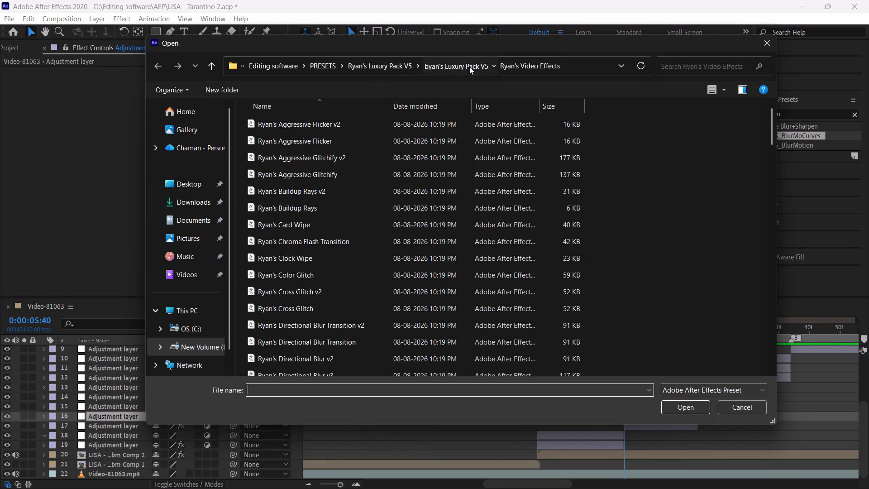
click(678, 67)
text(turb)
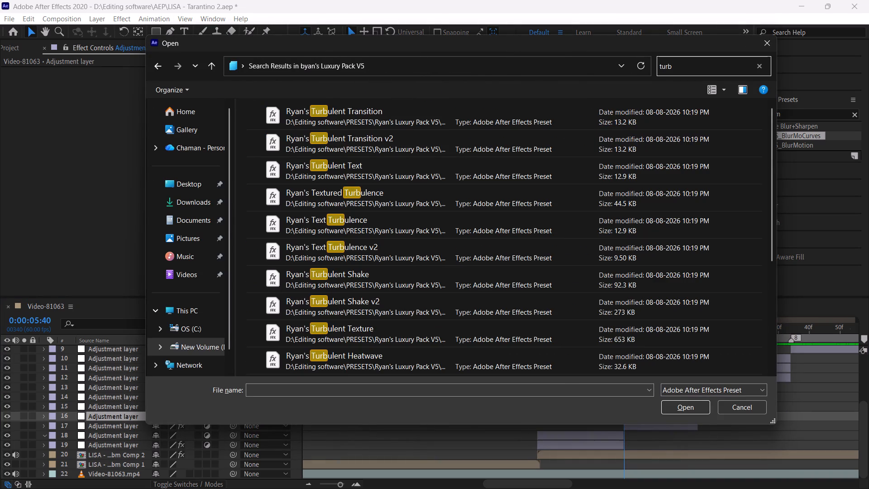
scroll(313, 132, down, 2)
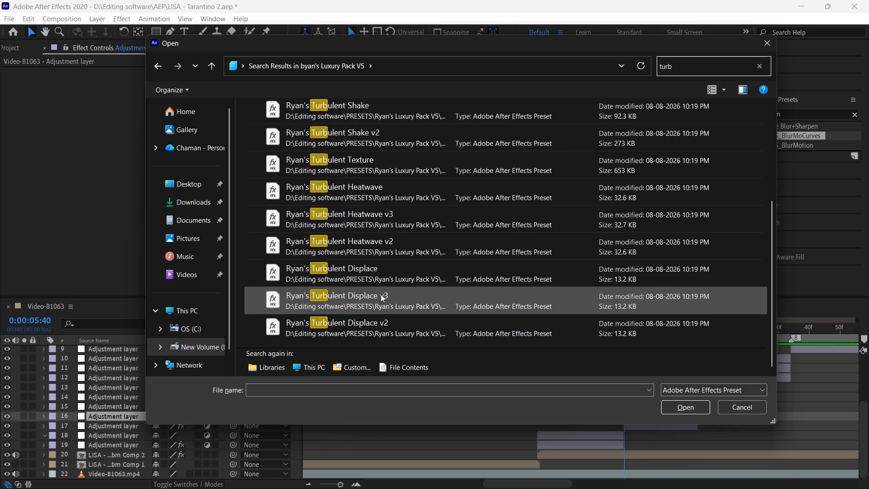
scroll(345, 270, up, 5)
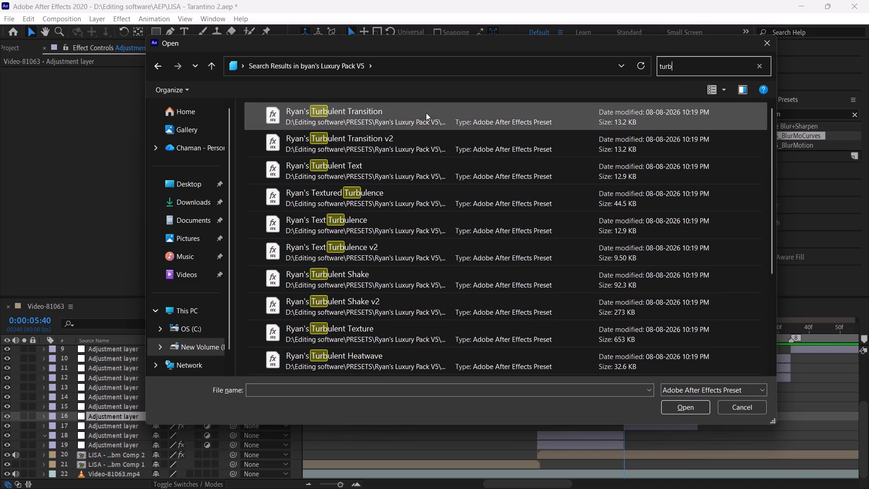
Apply the Alex's Main Smooth Warp V2 preset from the 3K Special Editing Pack's Alex's Warps_Skews folder to adjustment layer 16.
key(BackSpace)
key(BackSpace)
key(BackSpace)
key(BackSpace)
key(BackSpace)
key(BackSpace)
key(BackSpace)
key(BackSpace)
key(BackSpace)
key(BackSpace)
key(BackSpace)
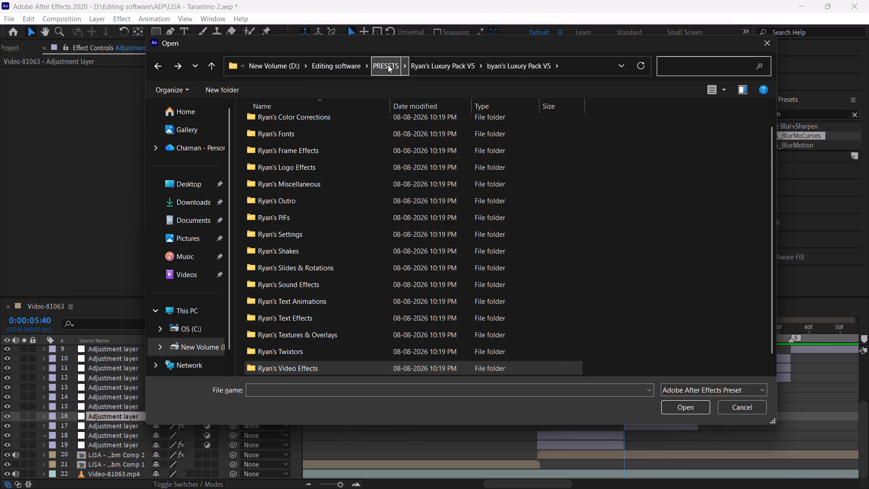
click(388, 65)
double_click(357, 137)
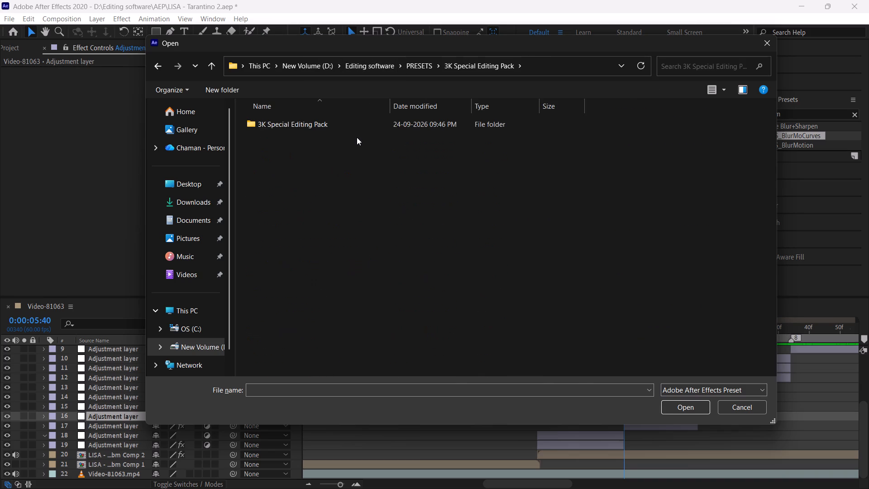
double_click(357, 124)
scroll(372, 235, down, 1)
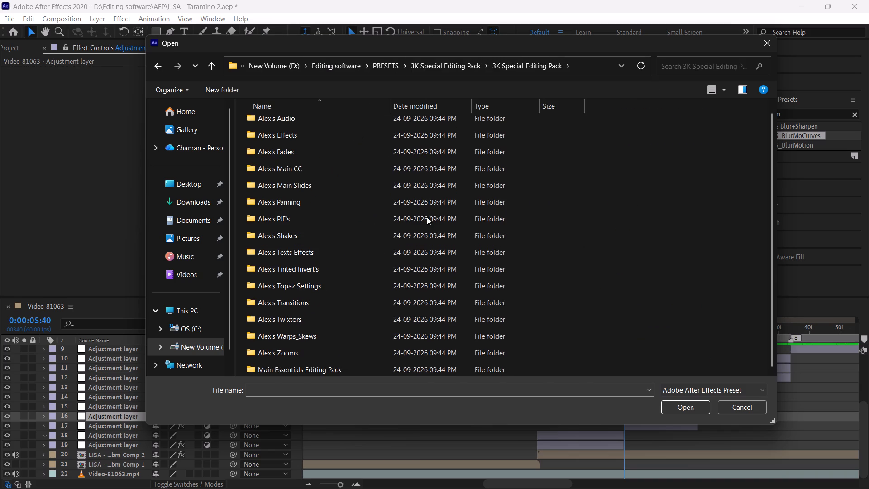
double_click(337, 340)
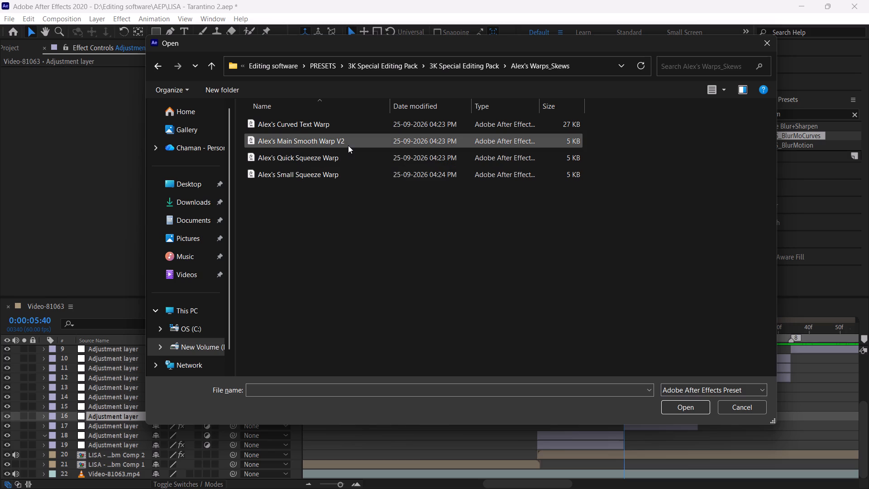
click(348, 145)
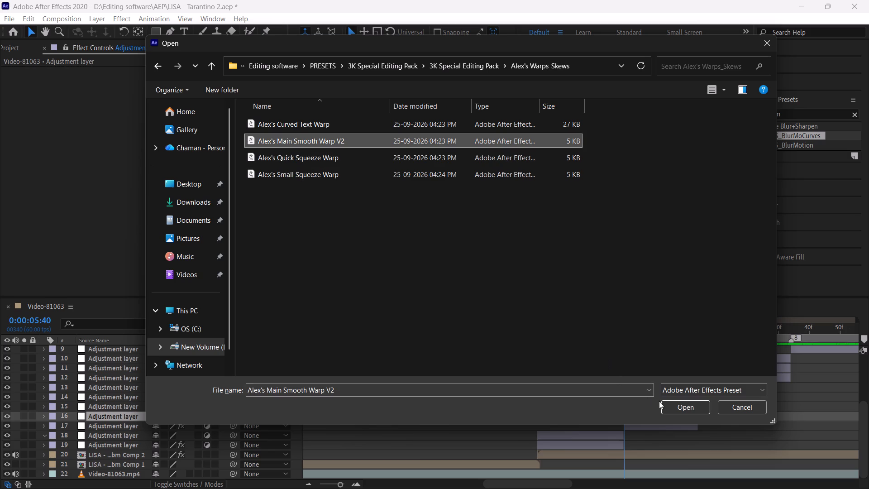
click(673, 406)
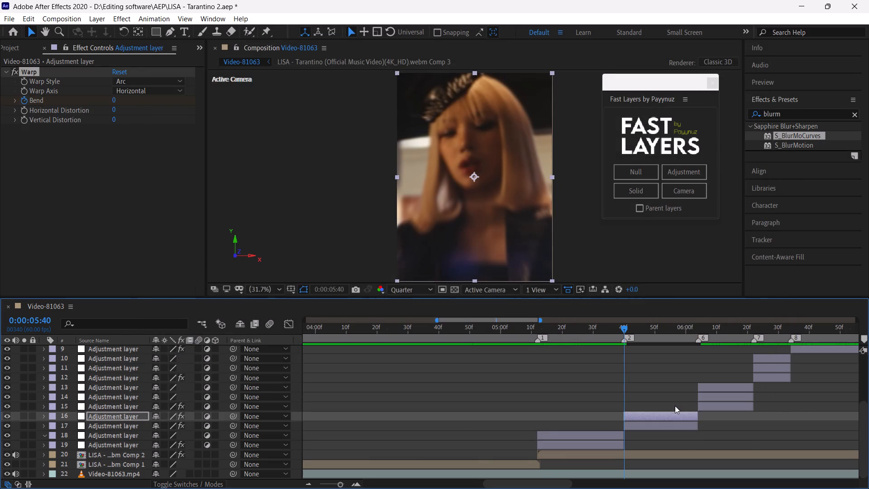
Reveal layer 16's Bend keyframes, extend the layer to span about 5:19–6:12, and compress the keyframes so the middle one sits at marker 2.
key(u)
drag(676, 416, 651, 417)
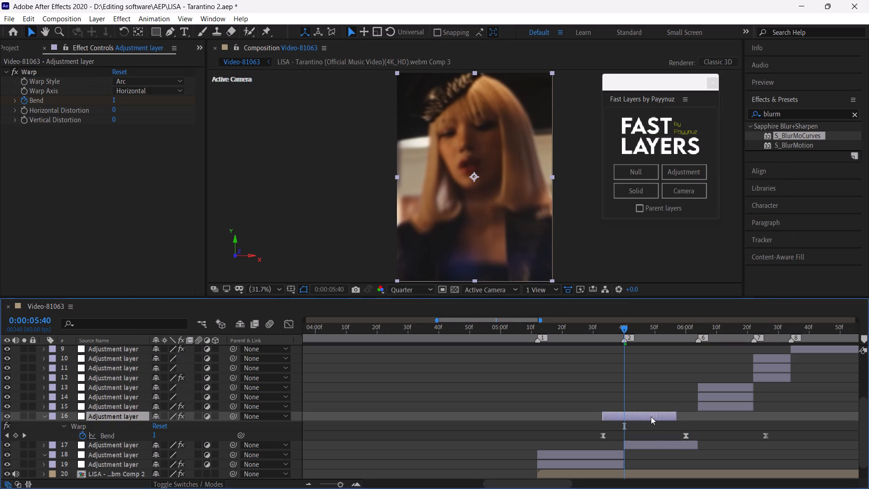
drag(651, 417, 596, 418)
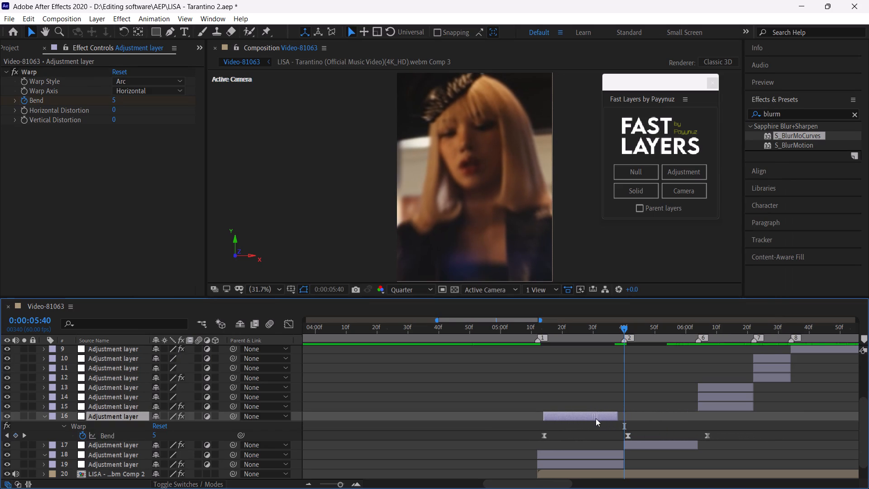
drag(596, 418, 609, 419)
drag(632, 416, 721, 428)
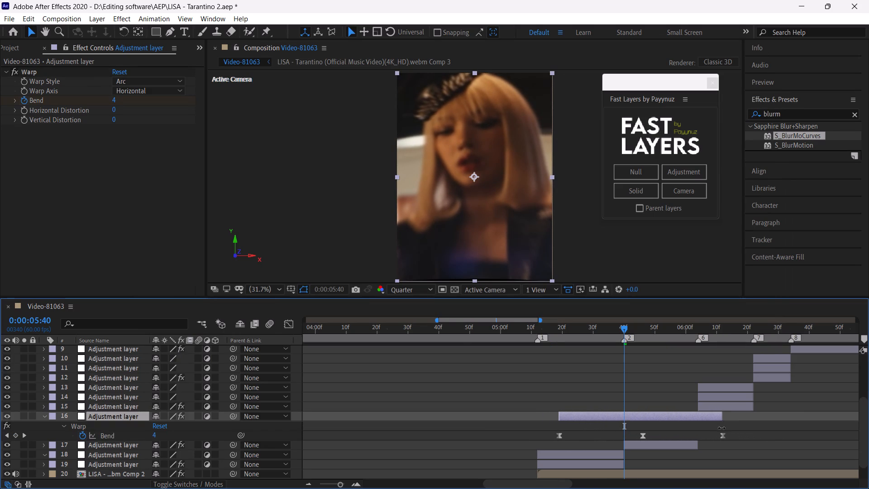
drag(721, 428, 723, 429)
drag(733, 434, 544, 440)
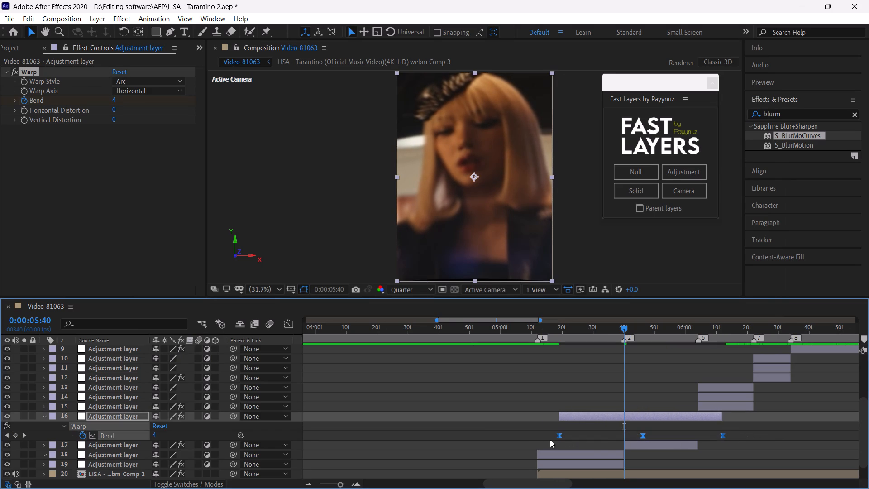
alt+drag(721, 436, 679, 438)
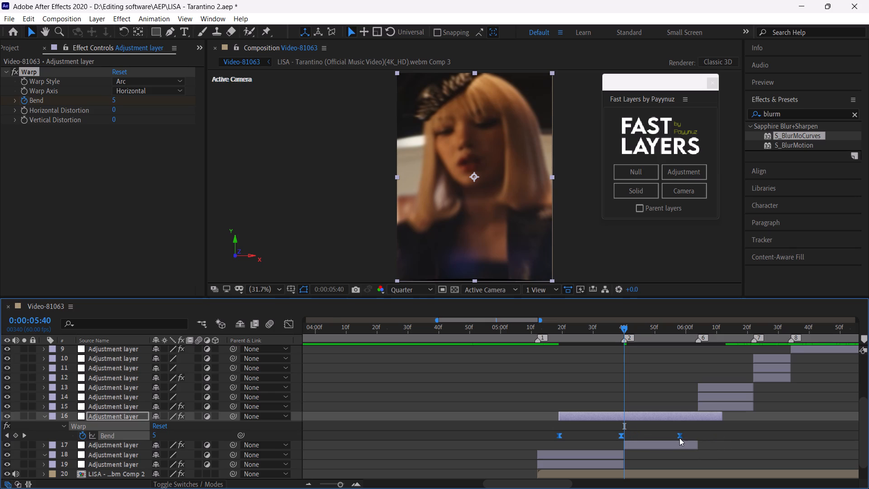
alt+drag(679, 438, 685, 441)
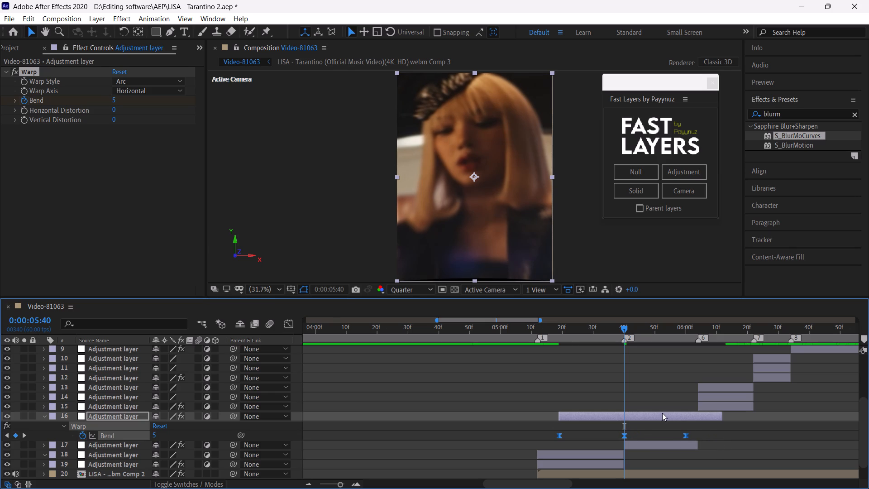
Play back repeatedly from 0:00:05:15 to review the retimed smooth warp around marker 2.
click(547, 331)
key(space)
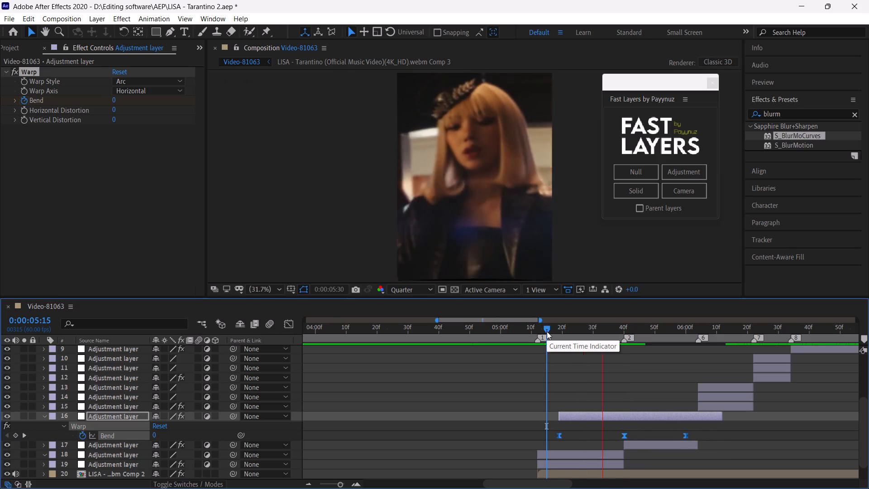
click(547, 331)
key(space)
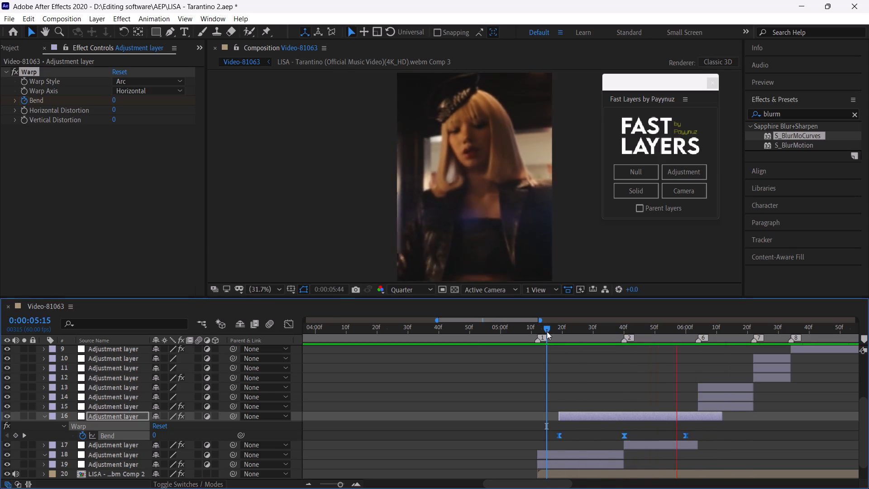
click(547, 331)
key(space)
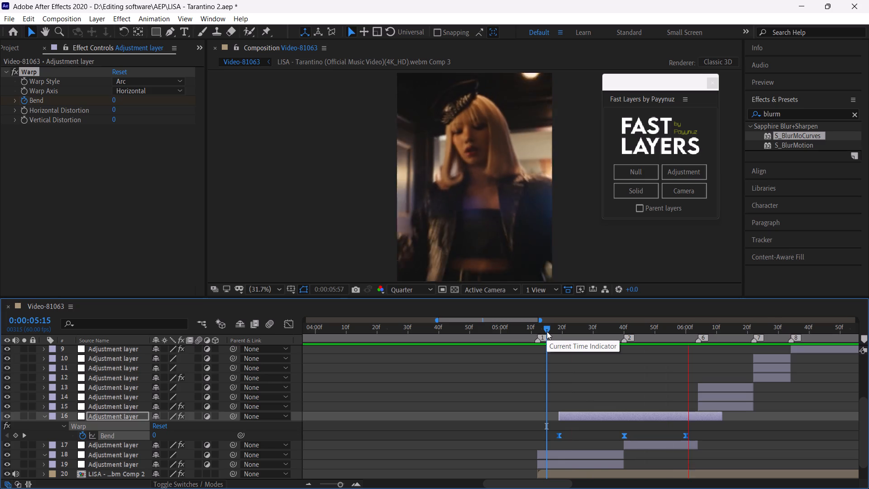
Tighten layer 16's Bend keyframes to about 11 frames apart and shift the layer so the middle keyframe aligns with marker 2.
drag(547, 331, 629, 385)
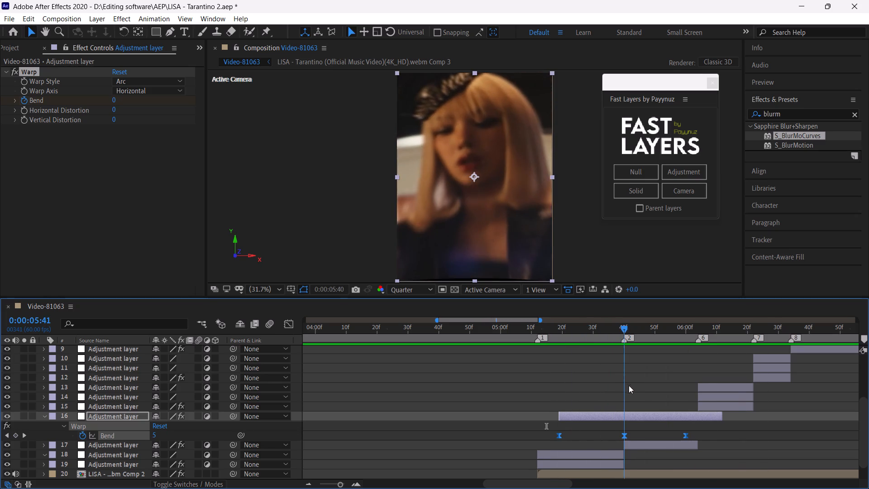
drag(629, 385, 624, 395)
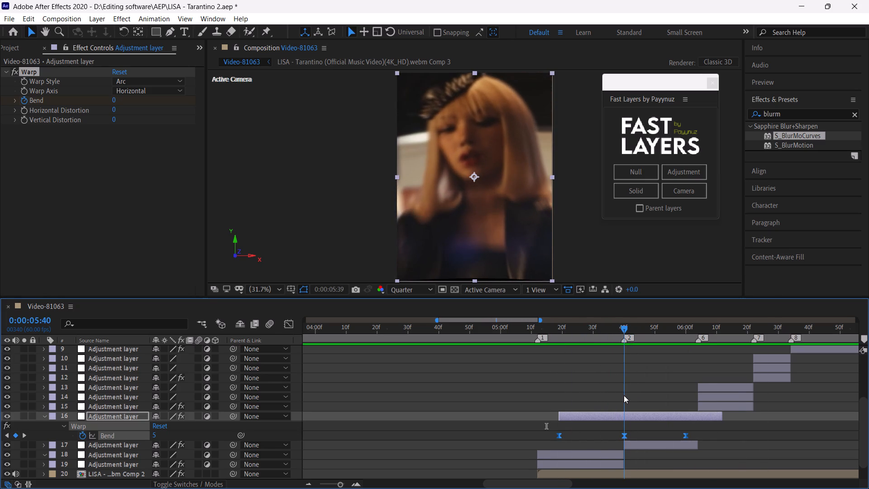
drag(624, 395, 624, 395)
alt+drag(686, 436, 684, 435)
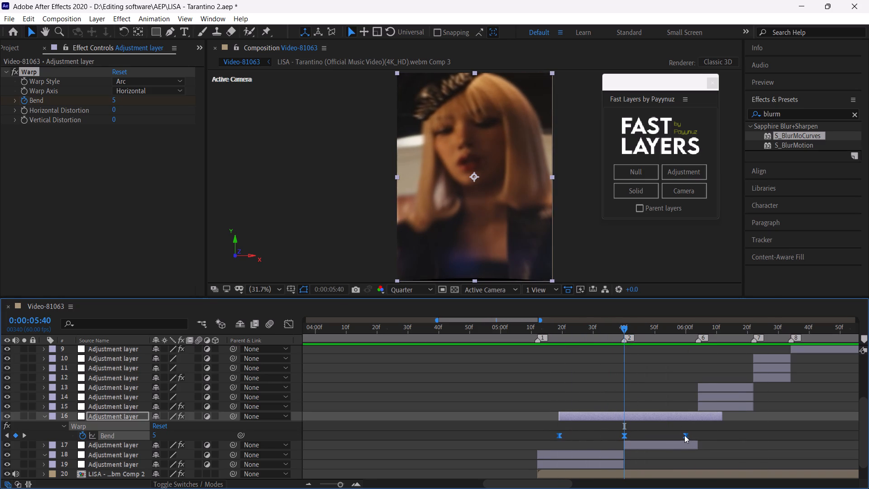
alt+drag(684, 435, 627, 437)
drag(630, 417, 656, 421)
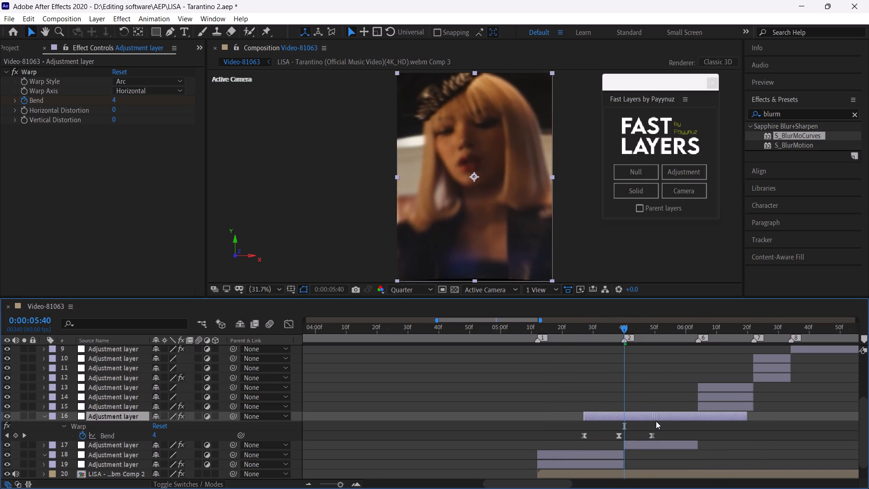
drag(656, 421, 661, 422)
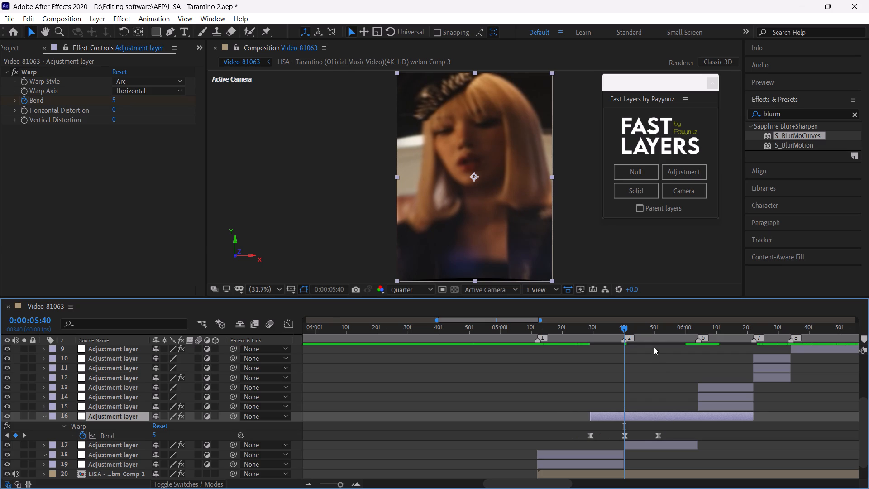
Split layer 16 at its last Bend keyframe, 0:00:05:51, and delete the portion after it.
drag(650, 336, 657, 346)
key(ctrl+shift+d)
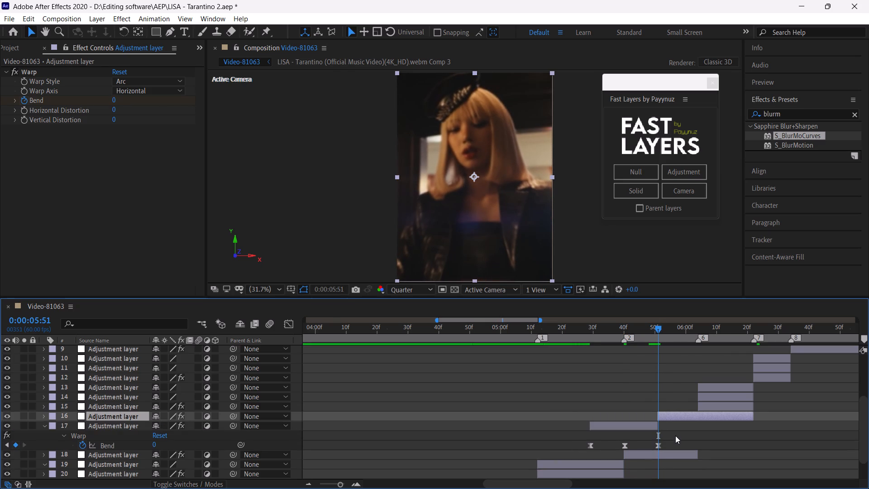
key(BackSpace)
Duplicate the trimmed warp layer and move the copy earlier so its middle Bend keyframe aligns with marker 1 at 0:00:05:12.
click(639, 412)
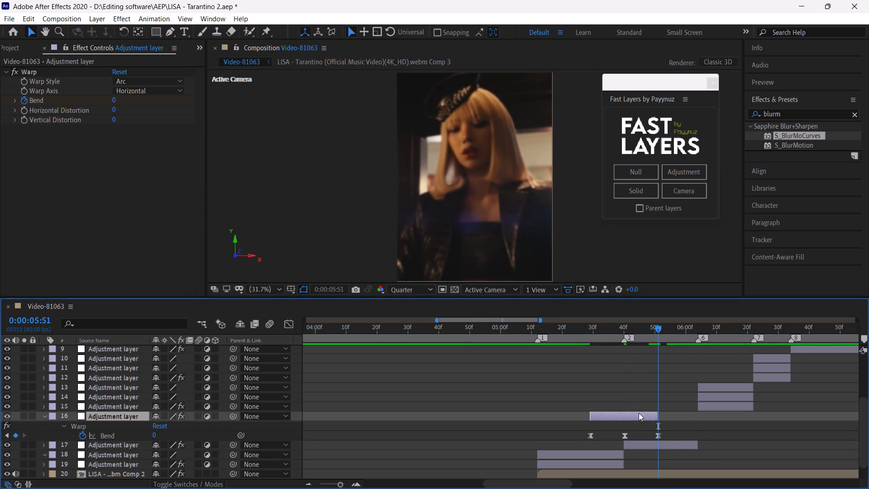
key(ctrl+d)
drag(640, 413, 565, 427)
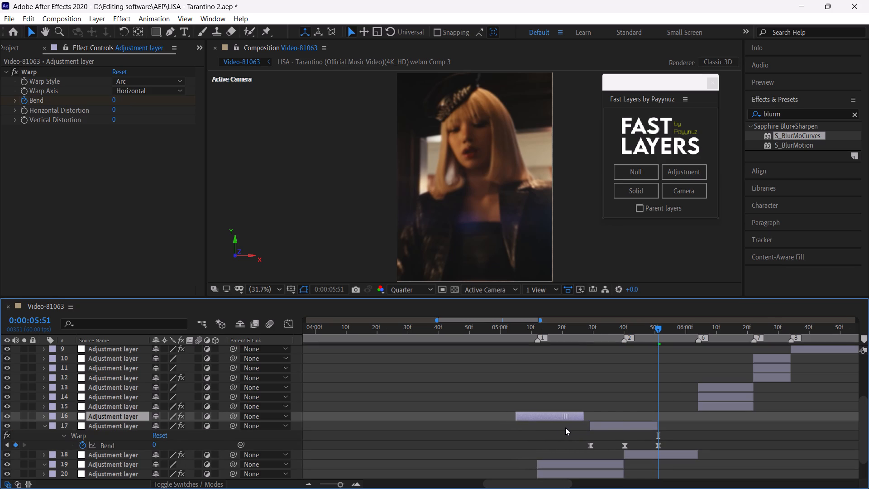
drag(565, 427, 558, 427)
key(u)
drag(524, 336, 531, 343)
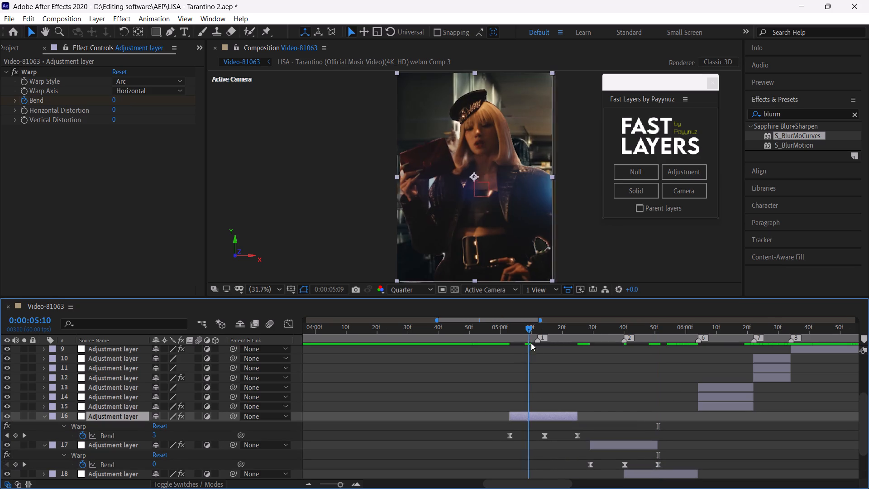
drag(531, 343, 537, 351)
drag(550, 417, 544, 418)
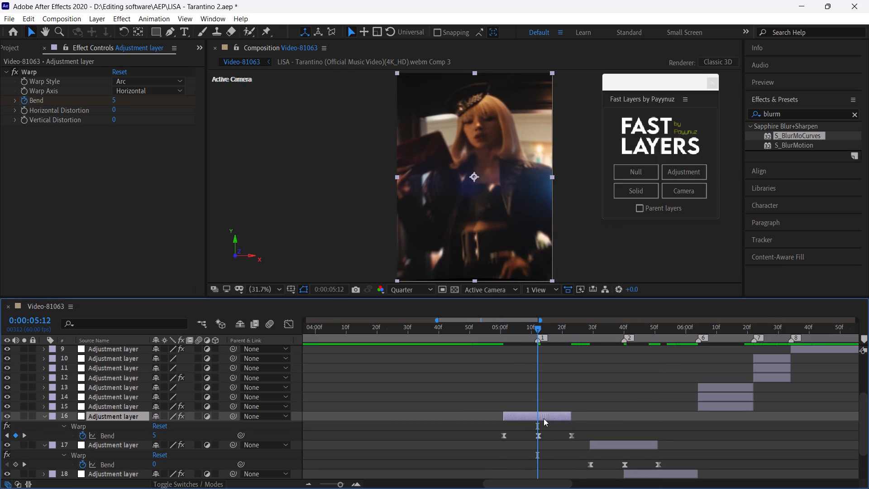
drag(544, 418, 544, 420)
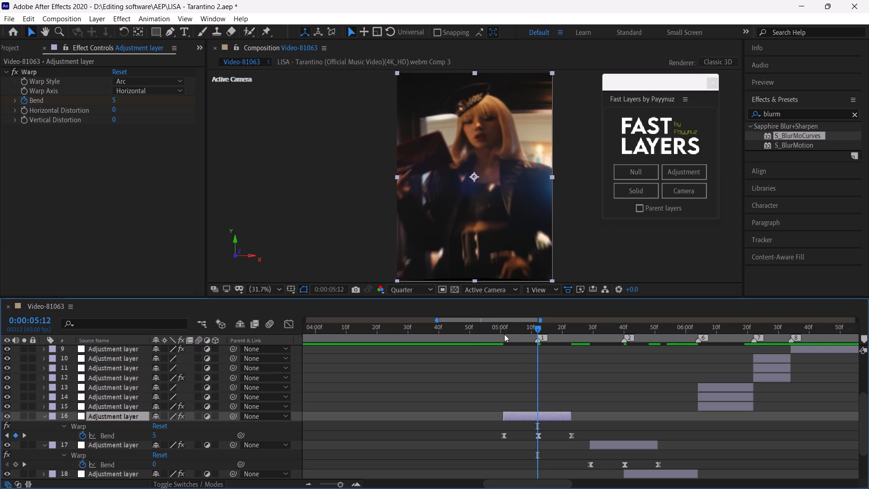
Play back repeatedly from 0:00:05:01 to review the warps at markers 1 and 2.
click(504, 334)
key(space)
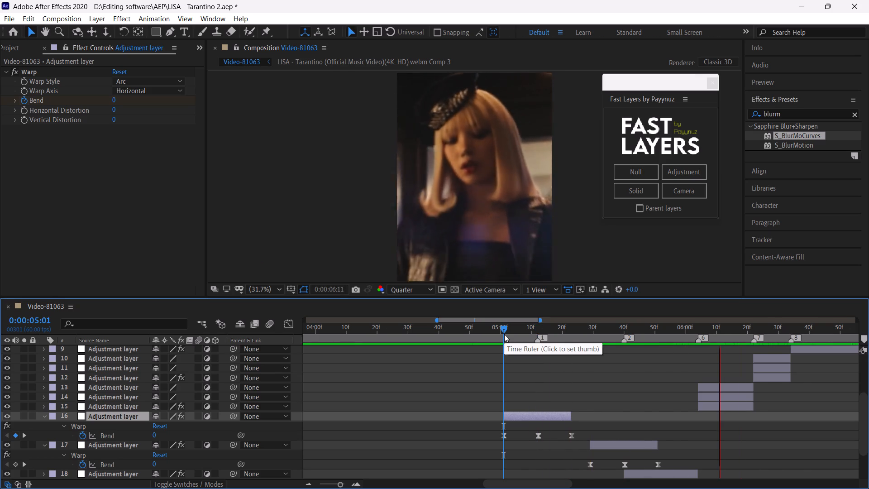
click(504, 334)
key(space)
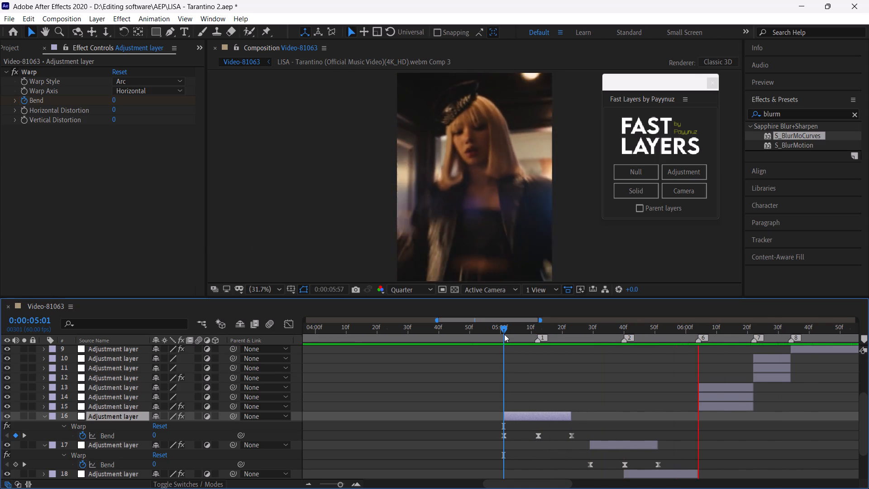
Duplicate the marker 2 warp layer, place the copy directly below layer 12, and align its middle Bend keyframe with marker 6 at 0:00:06:04.
drag(504, 334, 625, 413)
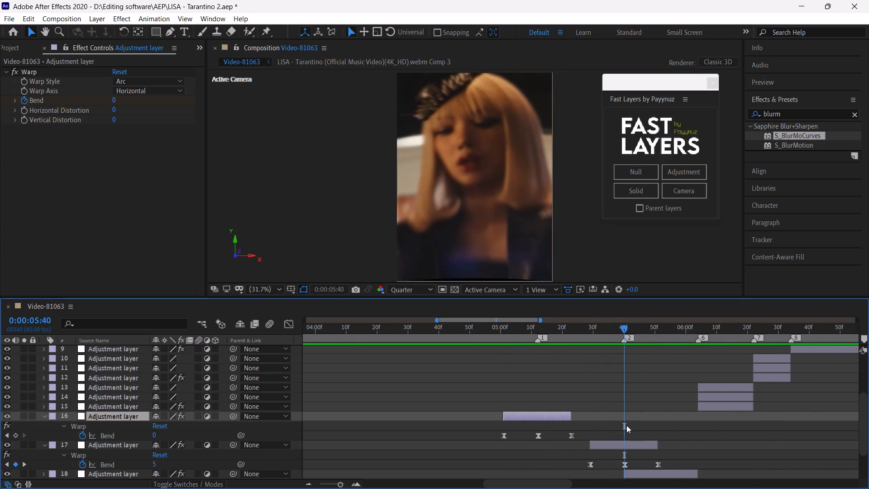
click(630, 447)
key(ctrl+d)
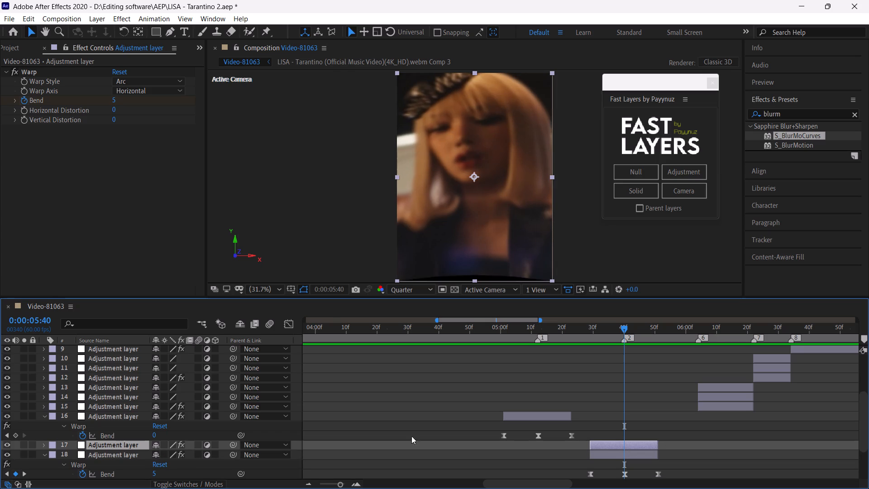
drag(135, 447, 145, 385)
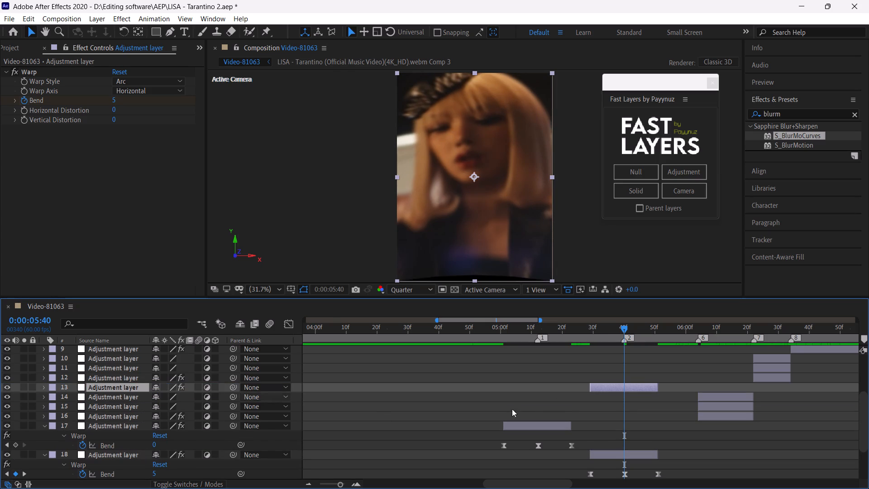
drag(681, 333, 697, 349)
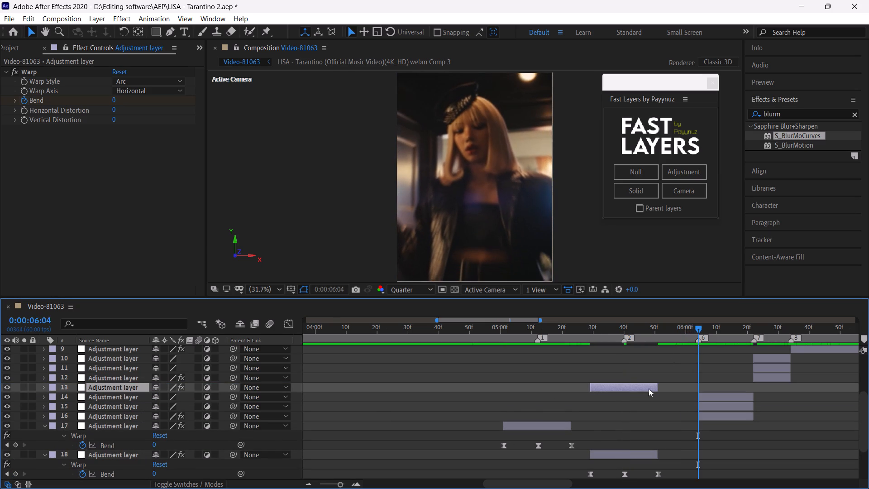
drag(638, 386, 710, 392)
key(u)
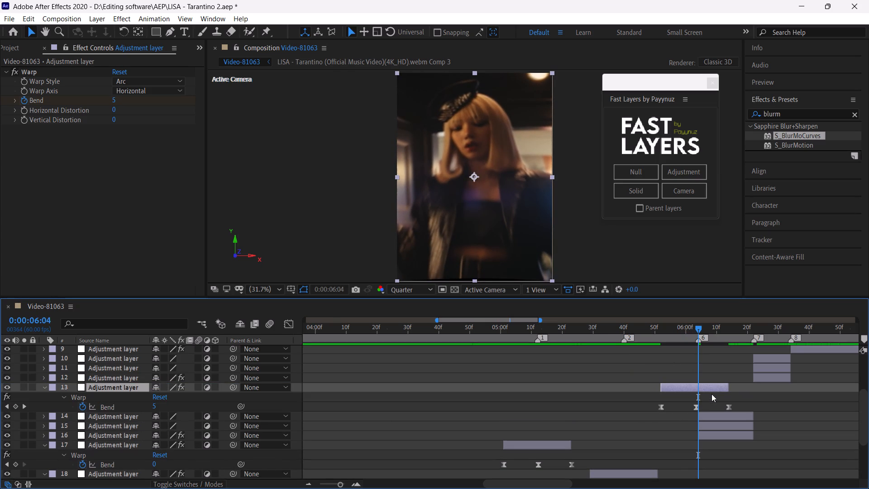
click(711, 388)
Play back the section from 0:00:05:54 to review the warp at marker 6.
key(space)
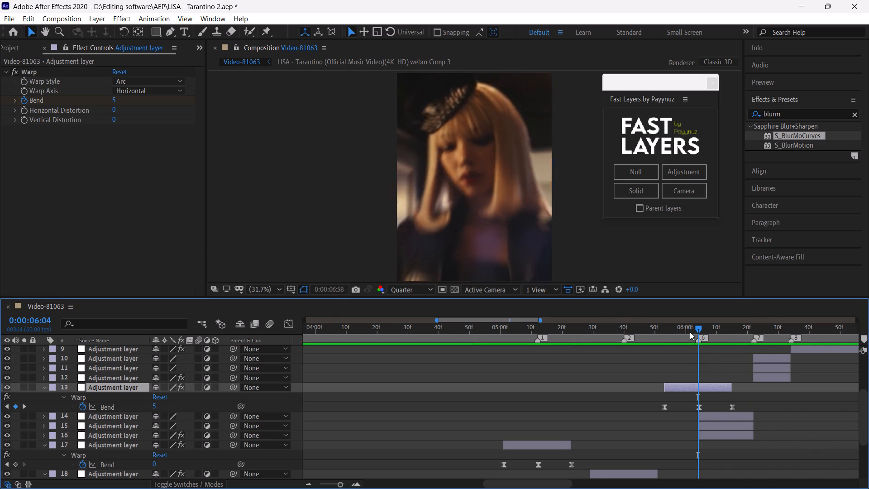
click(667, 331)
key(space)
click(667, 331)
key(space)
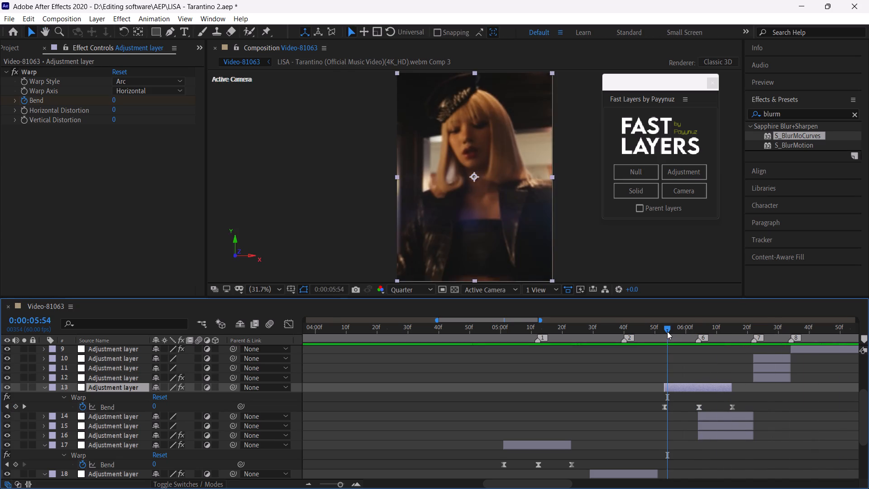
Duplicate the marker 6 warp layer, place the copy directly below layer 9, and align its middle Bend keyframe with marker 7 at 0:00:06:22.
drag(667, 331, 749, 386)
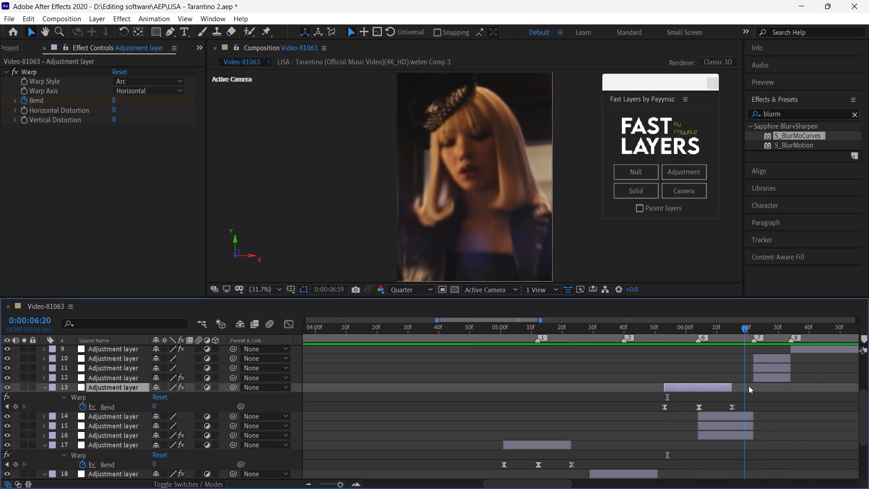
drag(749, 386, 754, 389)
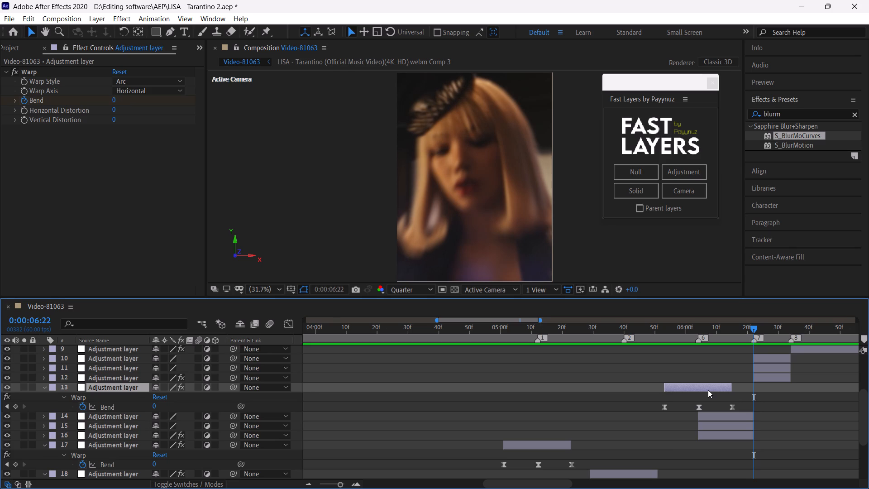
key(ctrl+d)
drag(102, 387, 106, 371)
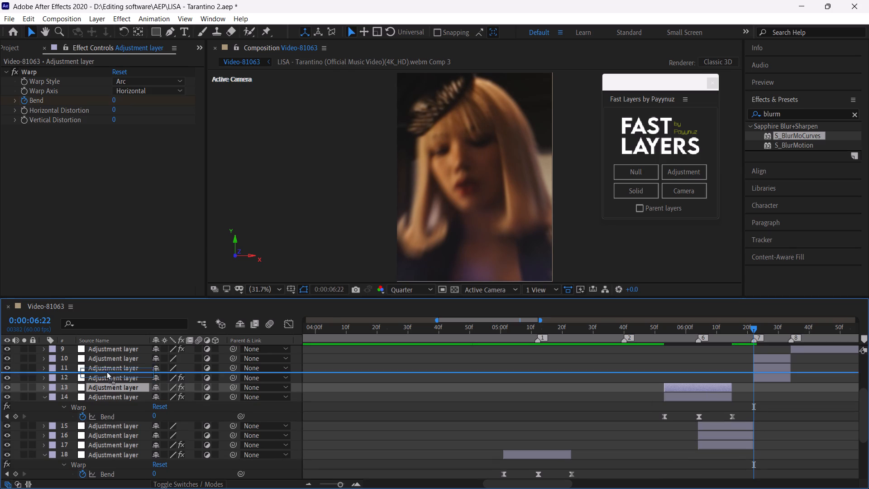
drag(106, 371, 113, 356)
drag(702, 357, 755, 371)
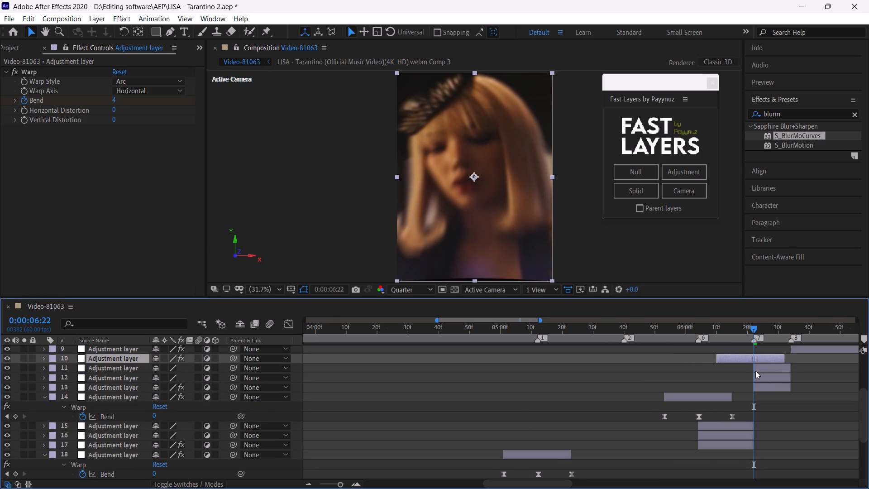
drag(755, 371, 757, 371)
key(u)
click(762, 359)
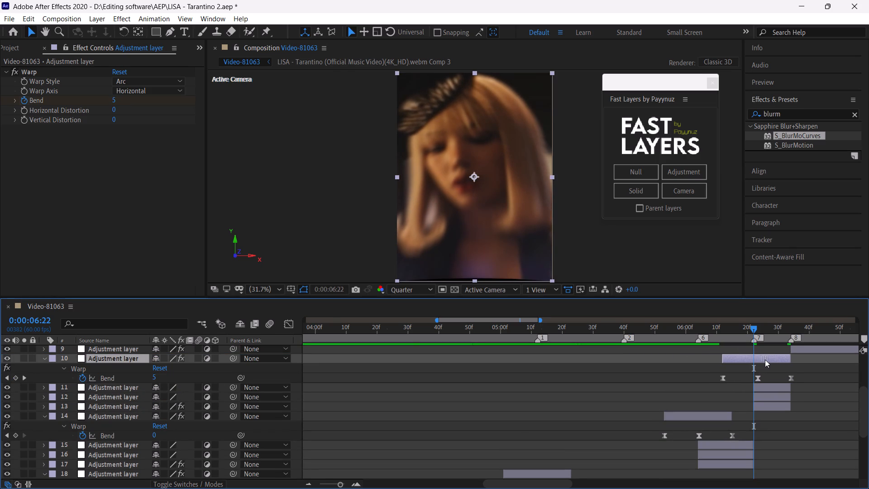
Duplicate the marker 7 warp layer, place the copy directly below layer 6, and align its middle Bend keyframe with marker 8.
scroll(809, 378, up, 1)
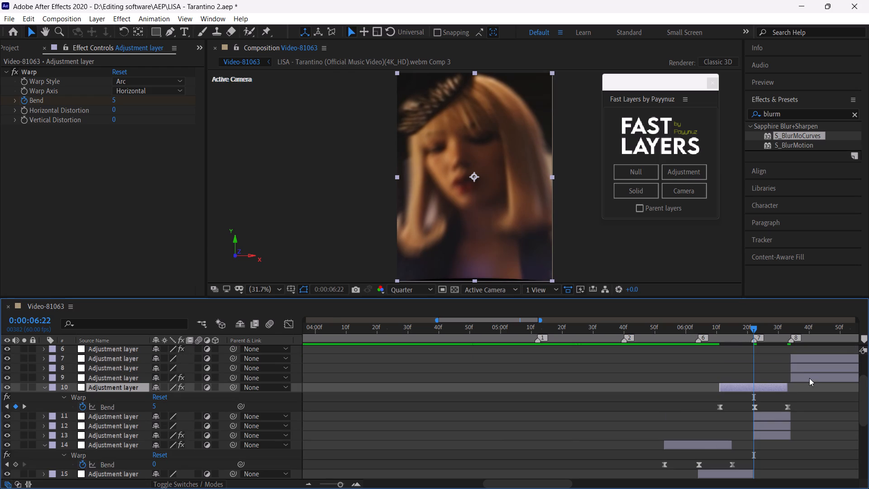
key(ctrl+d)
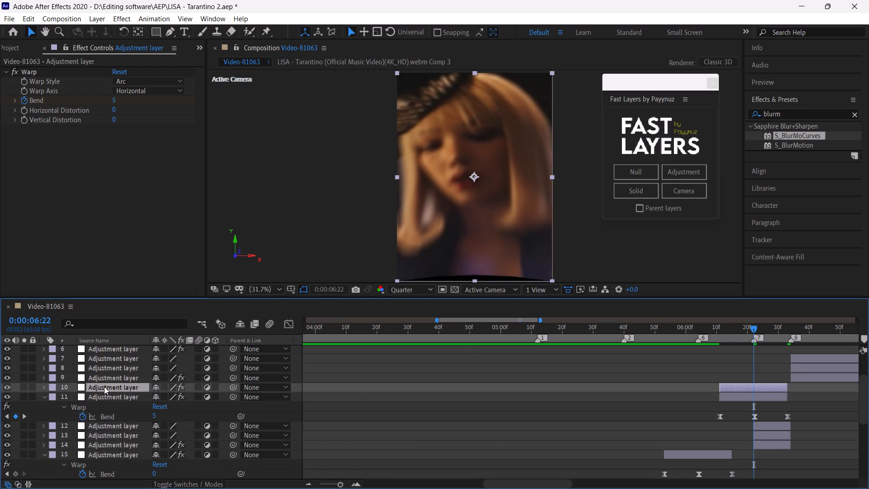
drag(109, 388, 116, 357)
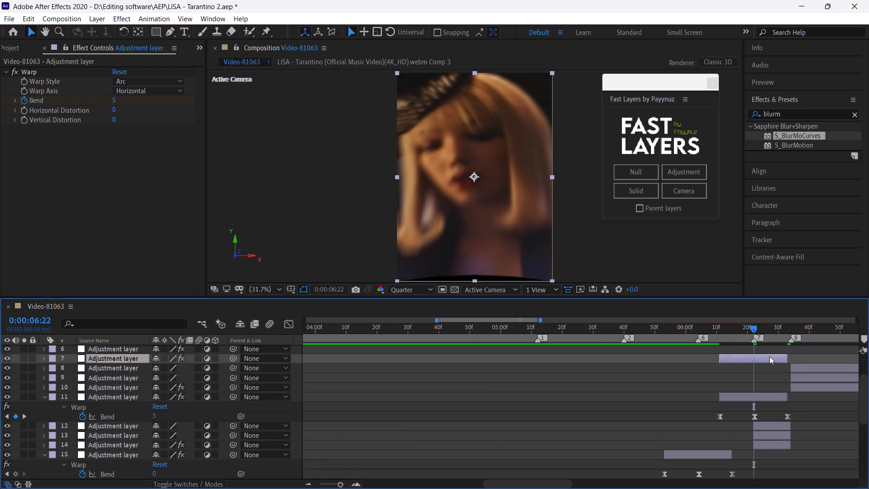
drag(770, 357, 817, 360)
key(u)
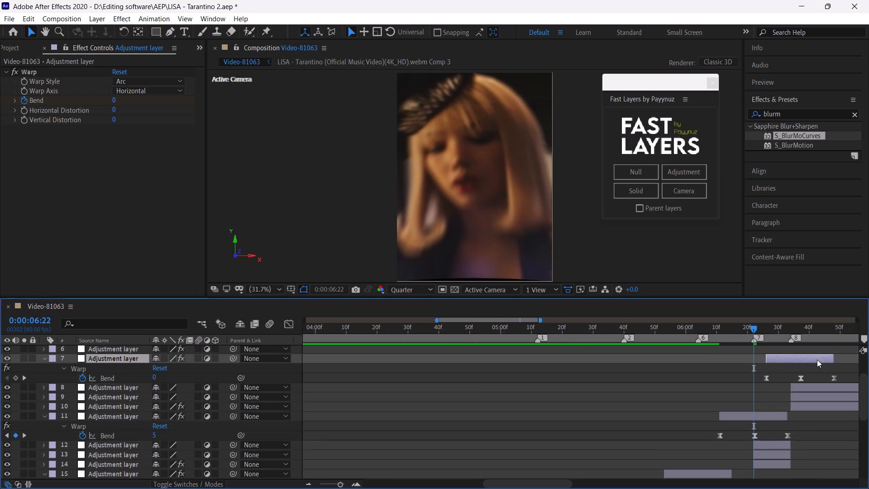
drag(815, 357, 806, 357)
Duplicate the marker 8 warp layer, align the copy's middle Bend keyframe with marker 9 at 0:00:06:58, and save the project.
drag(785, 331, 791, 334)
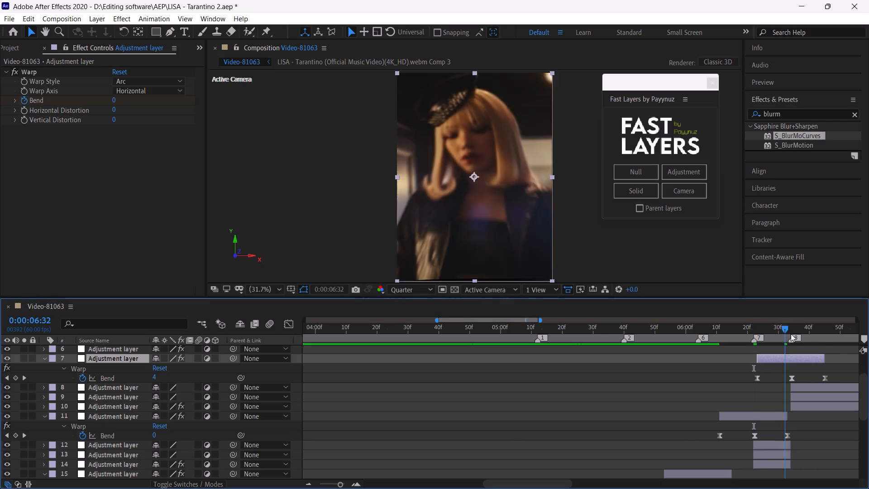
drag(791, 334, 659, 387)
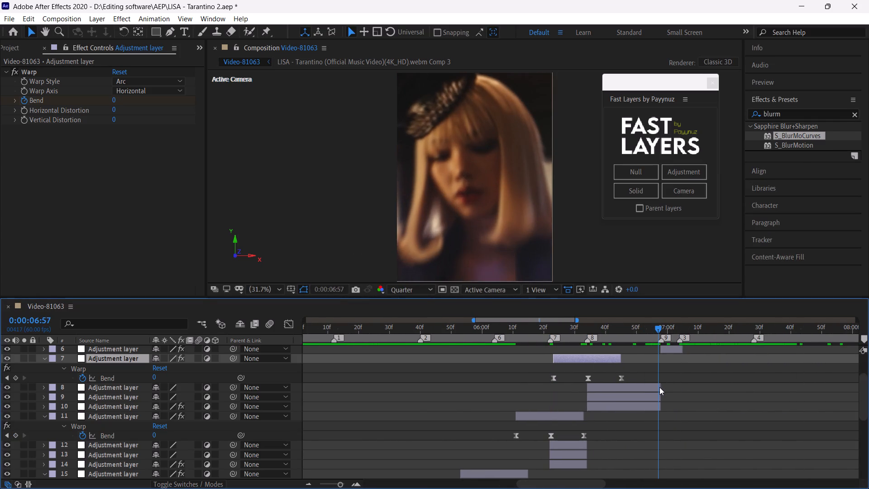
drag(659, 387, 660, 388)
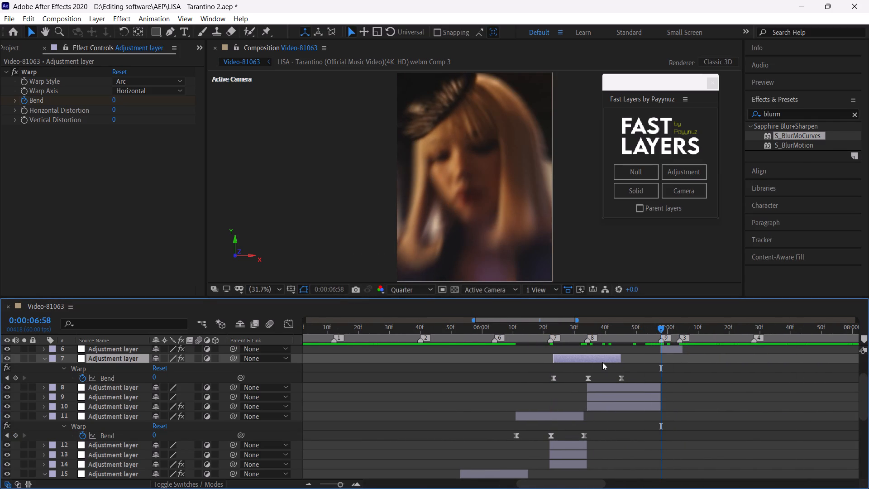
key(ctrl+d)
drag(592, 359, 669, 371)
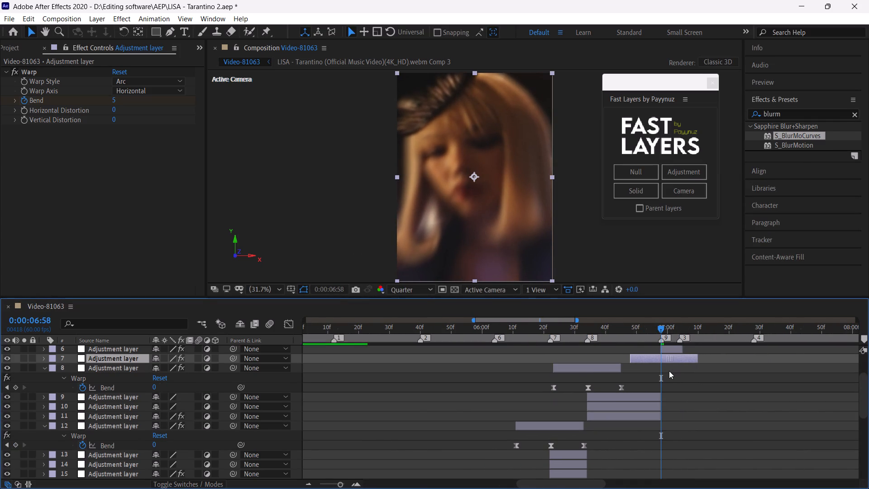
drag(669, 371, 668, 371)
key(u)
click(675, 360)
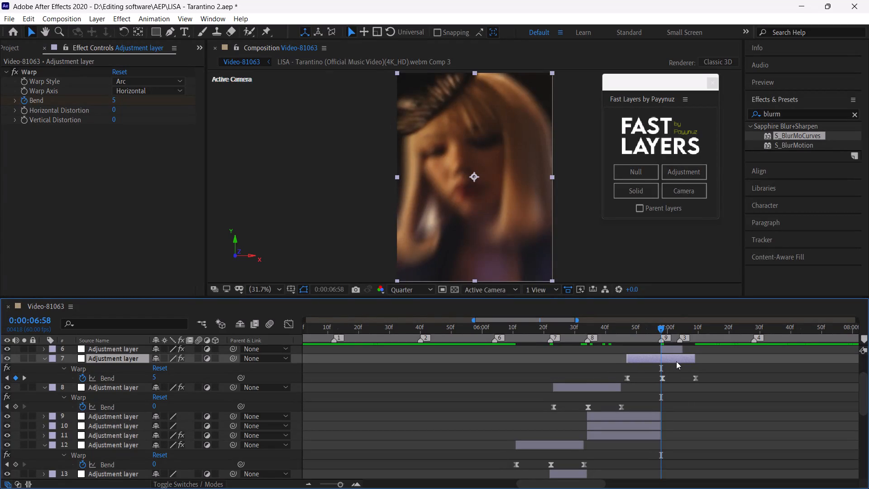
key(ctrl+s)
Compress the marker 9 warp's three Bend keyframes to span about 10 frames and shift the layer so the middle keyframe sits around marker 9.
drag(676, 332, 678, 341)
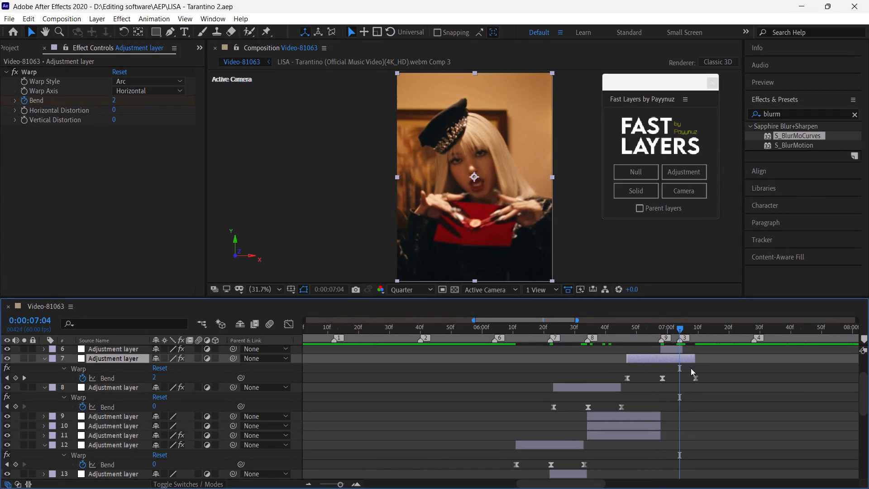
drag(707, 374, 621, 385)
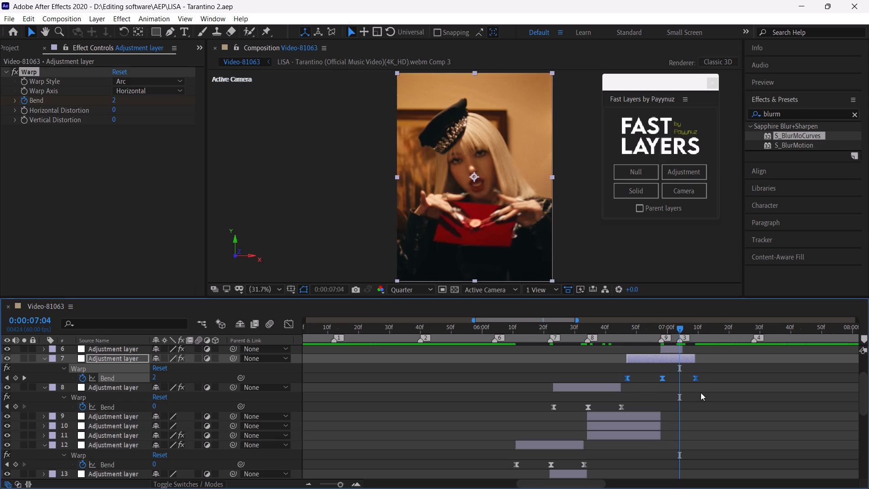
alt+drag(697, 379, 671, 381)
alt+drag(671, 381, 659, 381)
drag(668, 358, 685, 362)
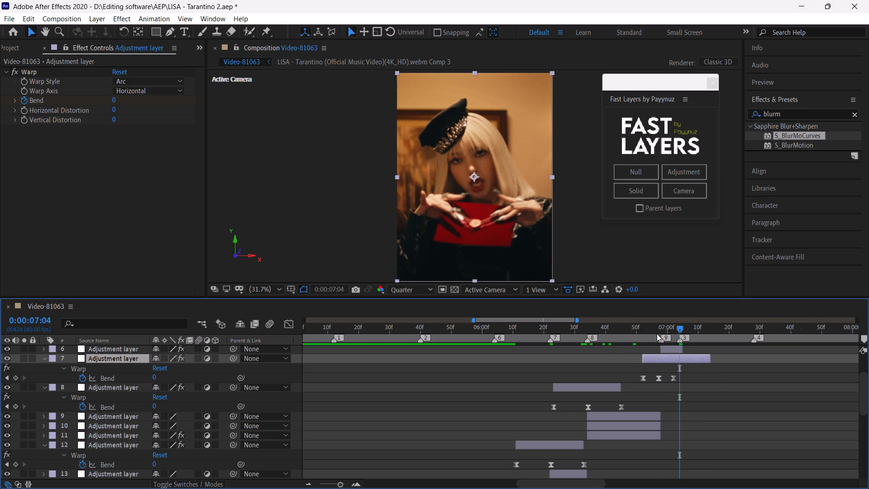
Split the marker 9 warp layer at 0:00:07:04 and delete the portion after it.
drag(657, 333, 680, 353)
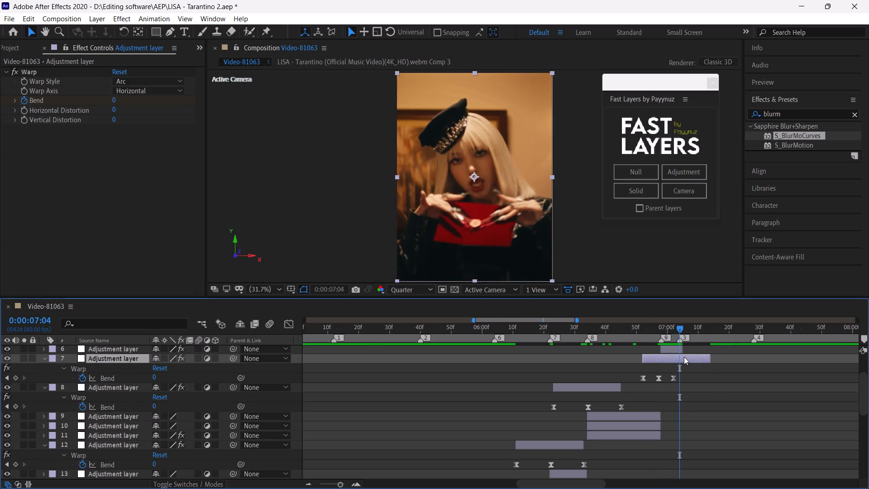
key(ctrl+shift+d)
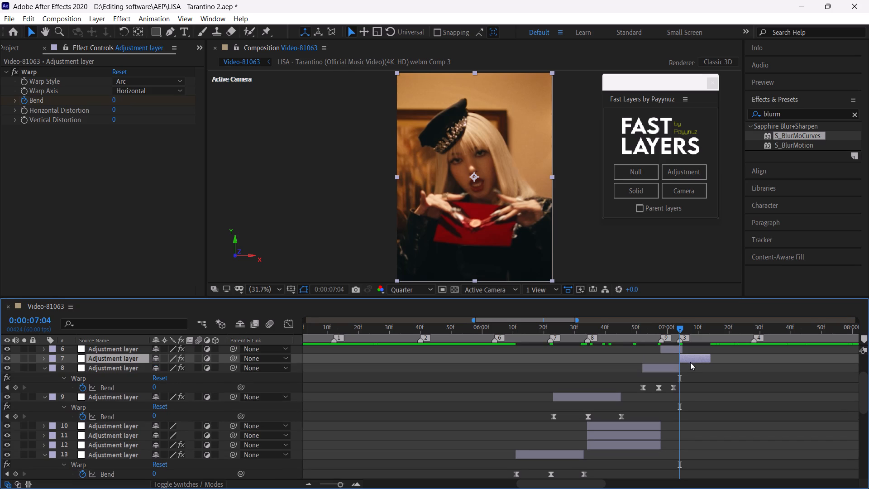
key(BackSpace)
Play back from 0:00:06:52, 0:00:06:14 and 0:00:05:38 to review the warps at markers 6 through 9.
click(641, 337)
key(space)
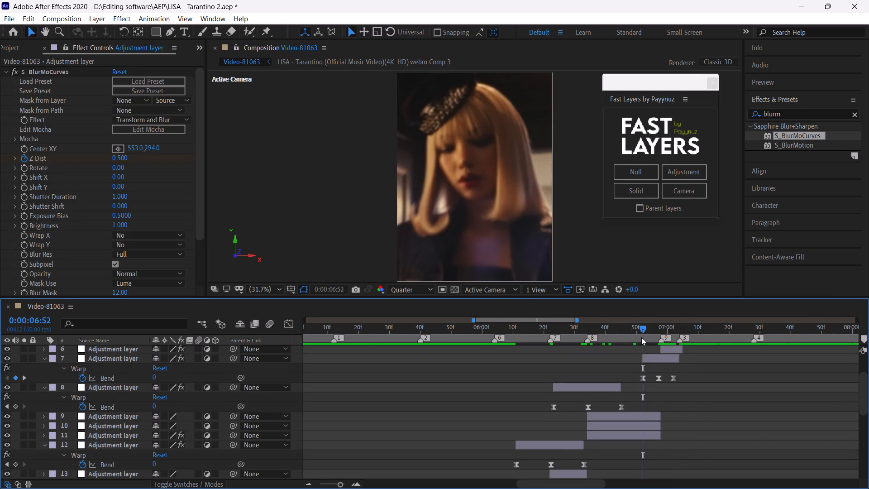
click(527, 326)
key(space)
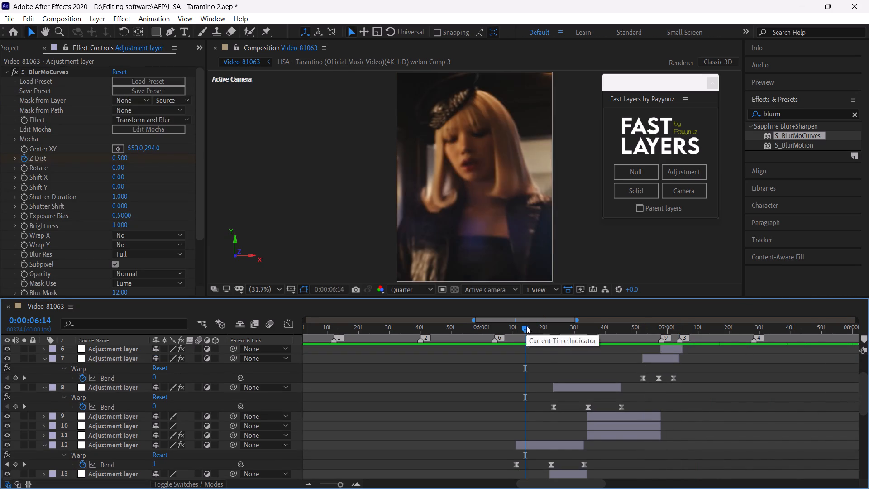
click(414, 329)
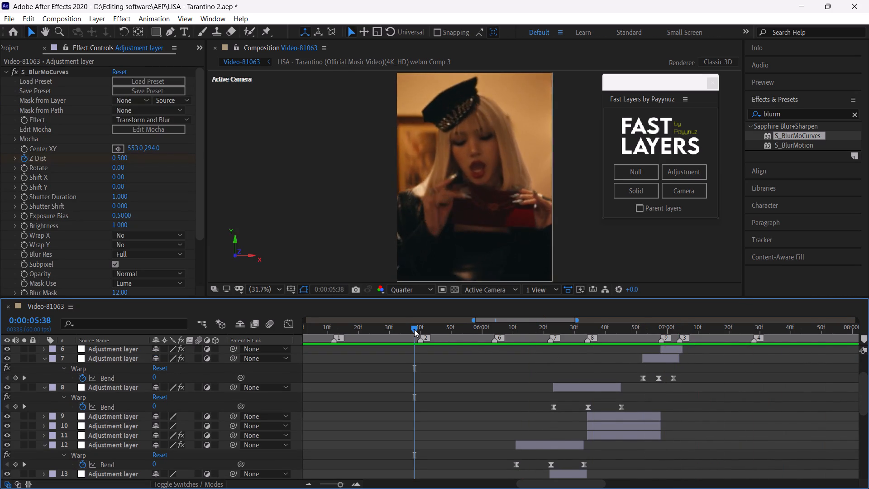
key(space)
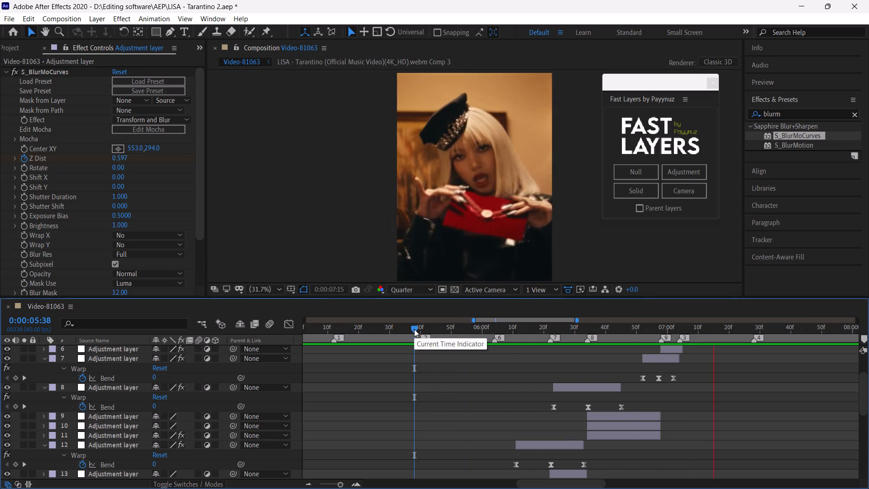
click(414, 329)
key(space)
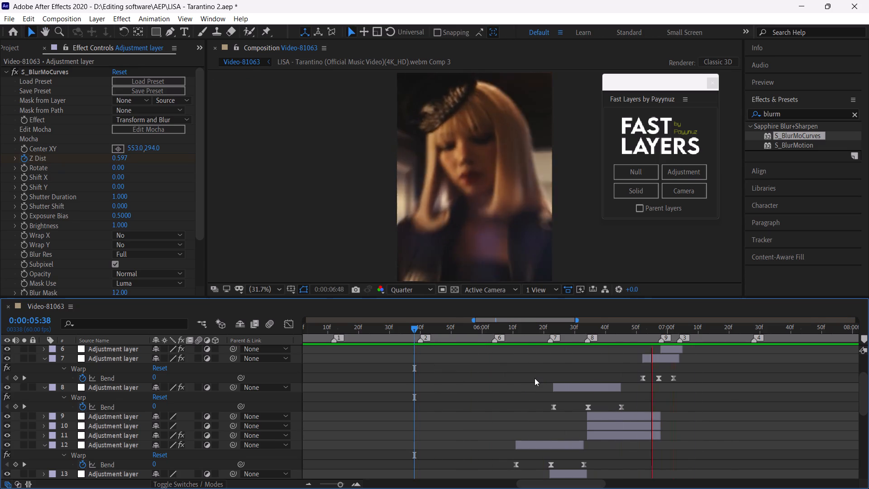
click(540, 332)
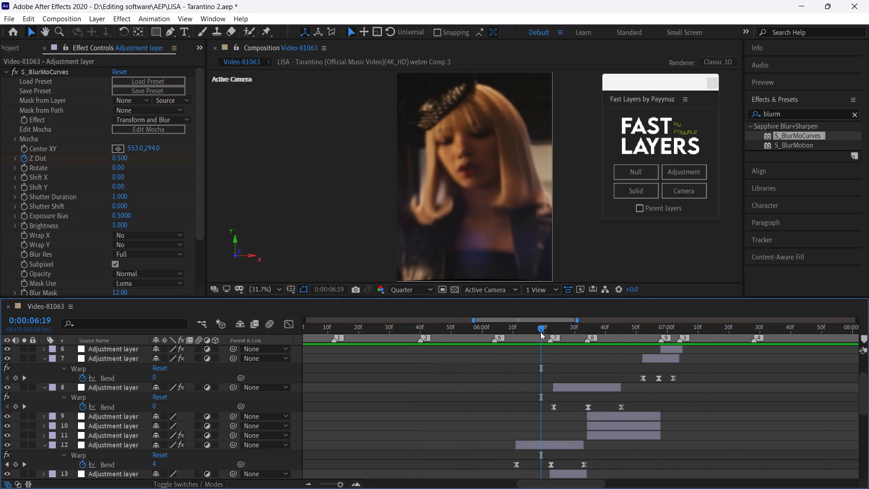
Save the project.
key(ctrl+s)
Collapse the revealed Warp keyframe properties on all layers in the timeline.
double_click(331, 484)
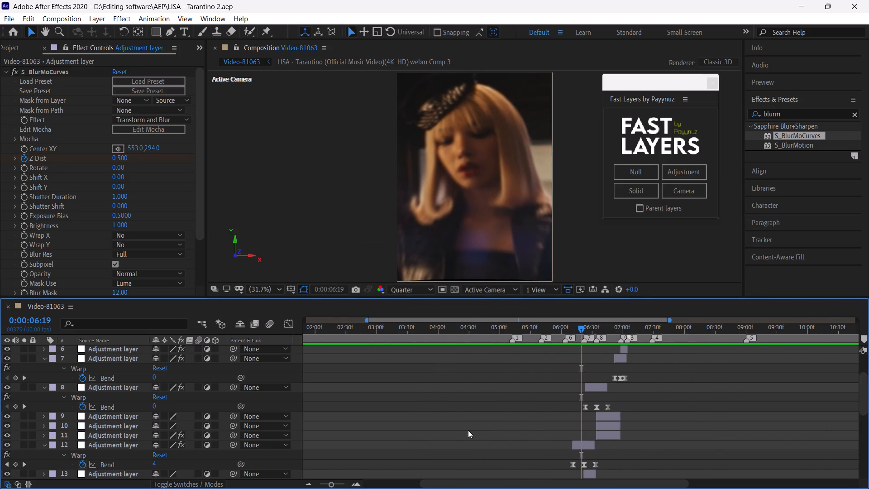
click(473, 428)
key(u)
key(u)
Hide the LISA Comp 2 layer and examine the reference video's effects from marker 1 to just past marker 8.
scroll(625, 407, down, 1)
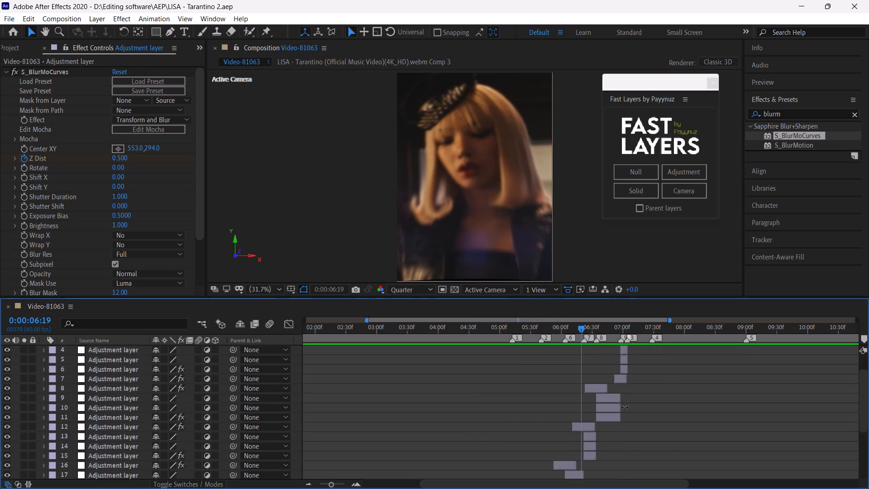
scroll(625, 407, up, 1)
scroll(625, 407, down, 3)
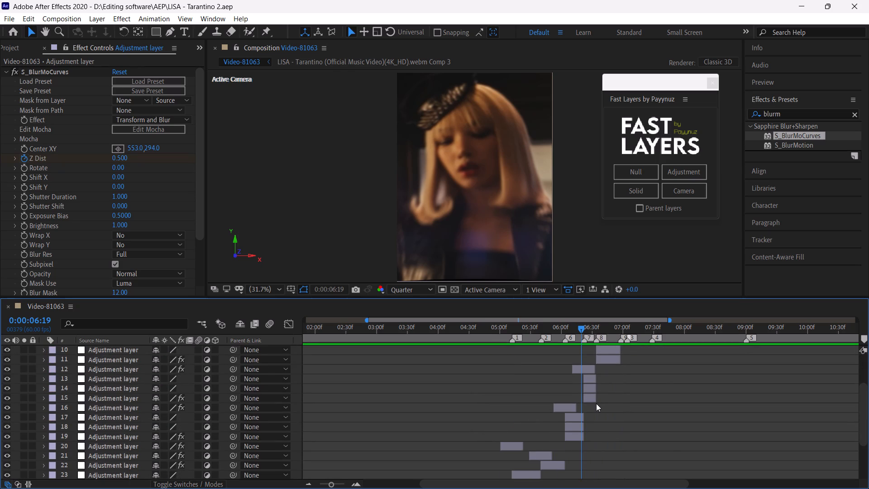
scroll(596, 403, down, 5)
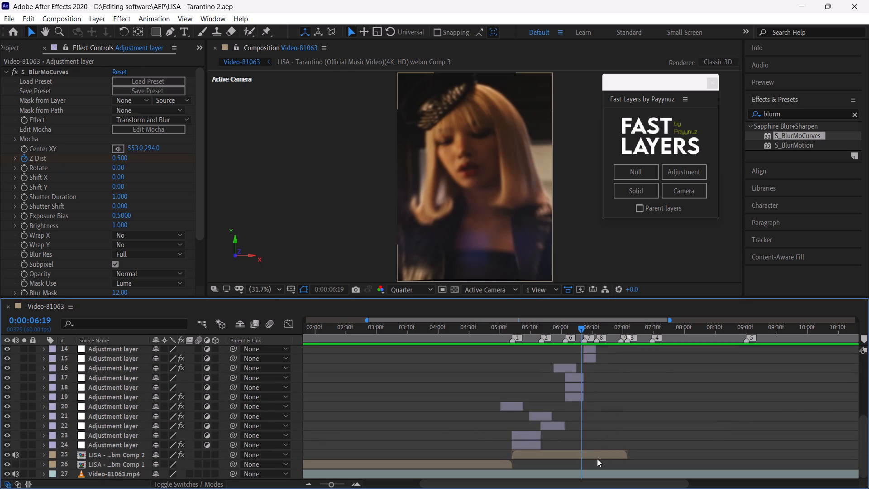
click(581, 454)
click(8, 455)
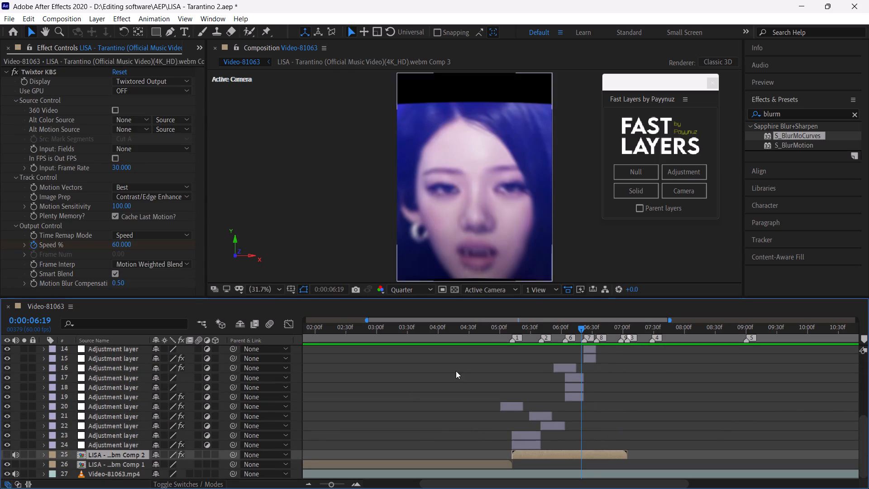
drag(538, 327, 513, 332)
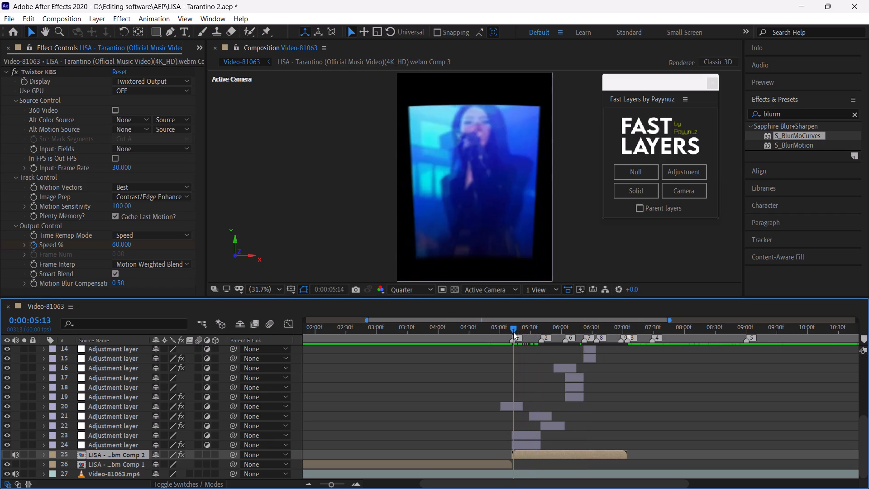
drag(513, 332, 525, 350)
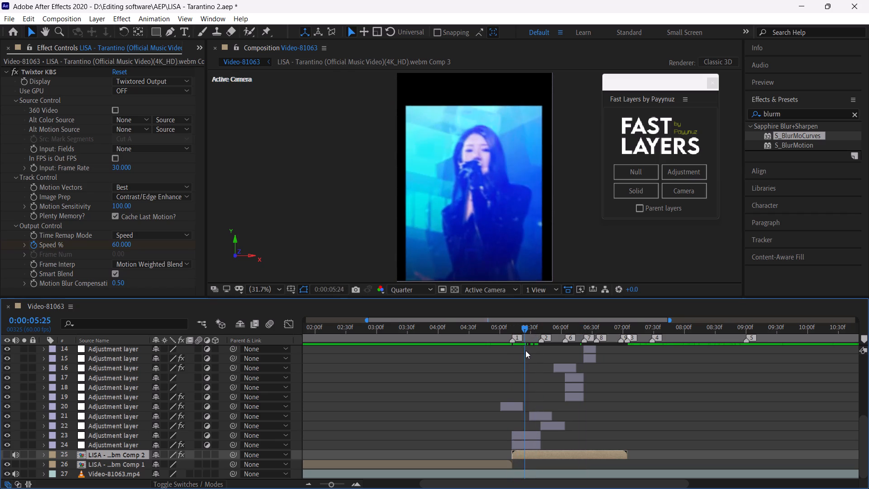
drag(525, 350, 543, 370)
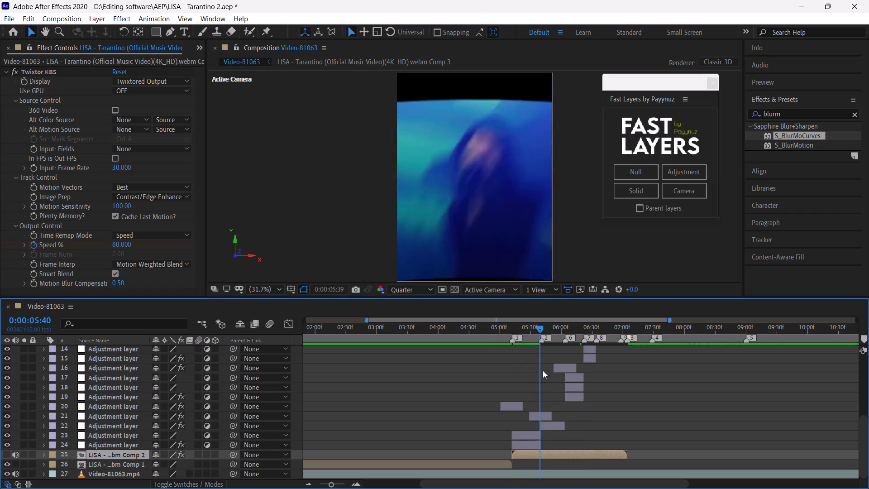
drag(543, 370, 569, 387)
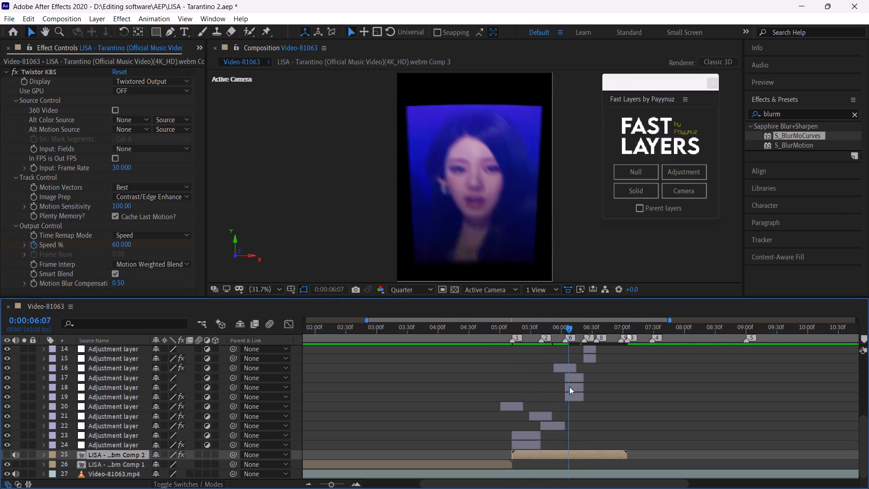
drag(569, 387, 589, 395)
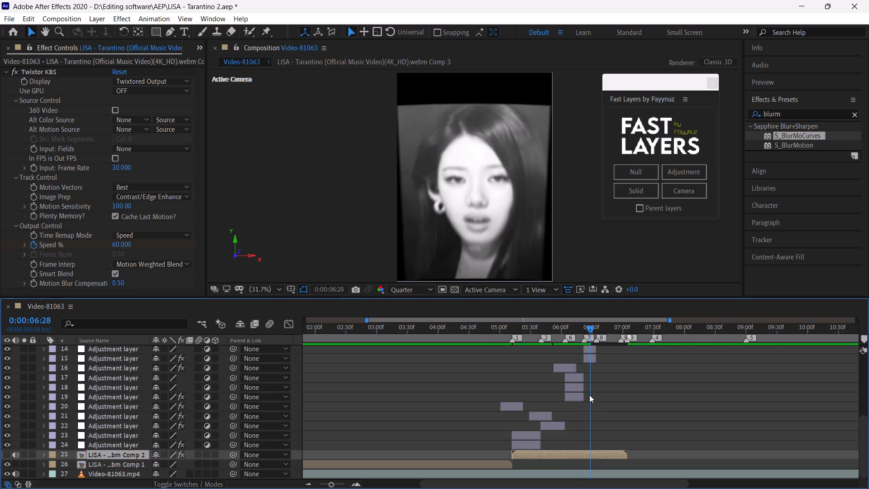
drag(589, 395, 606, 401)
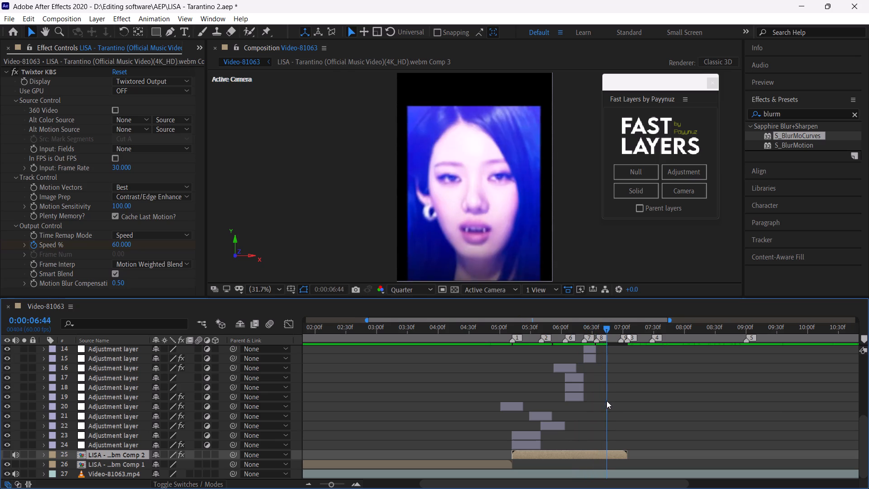
drag(606, 401, 588, 404)
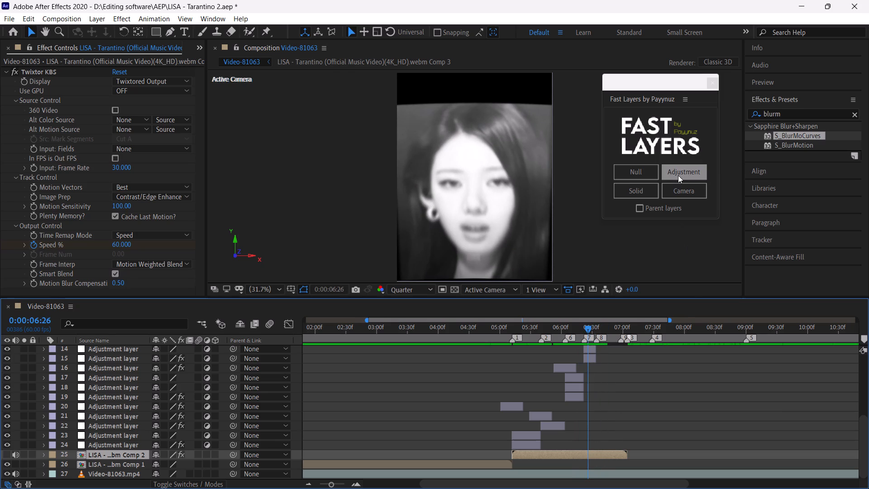
Add an adjustment layer directly above the LISA Comp 2 layer.
click(678, 175)
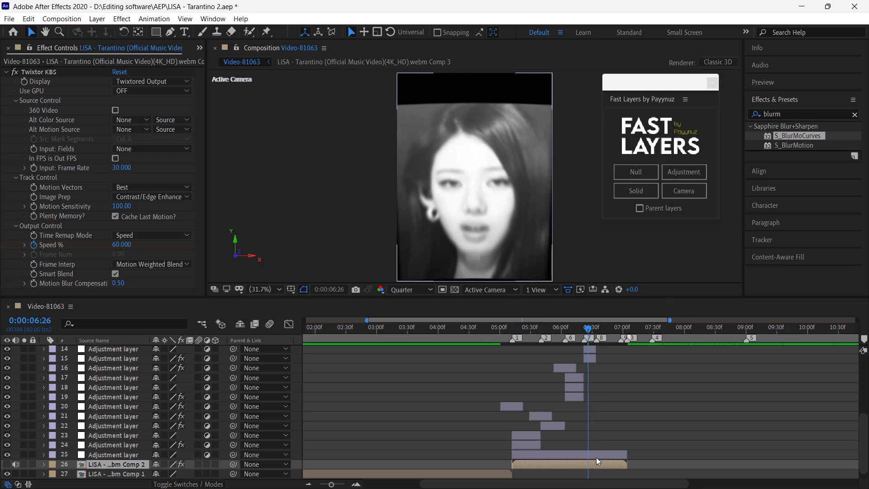
For the new adjustment layer, browse the Alex's Transitions presets in the 3K Special Editing Pack.
click(596, 457)
click(153, 18)
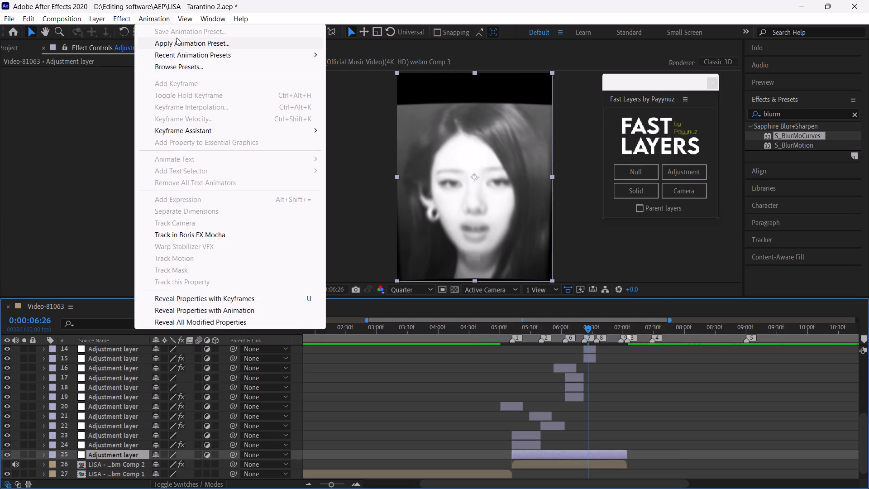
click(177, 39)
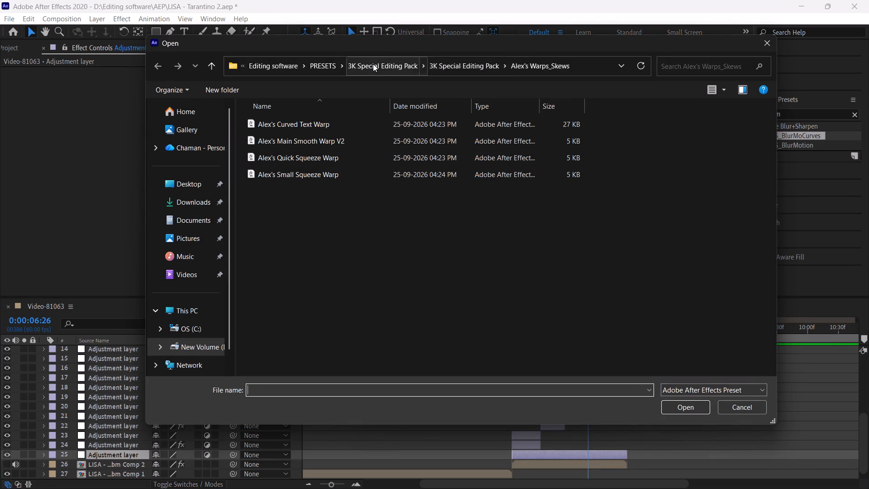
click(373, 67)
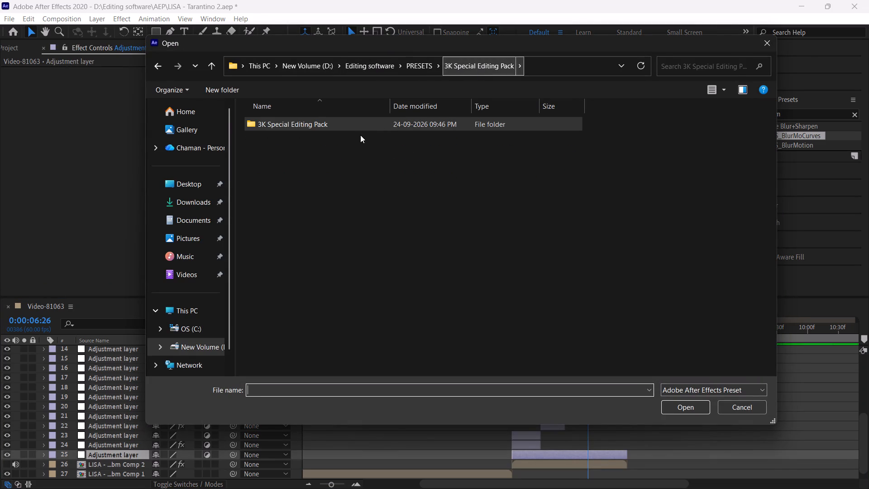
double_click(356, 126)
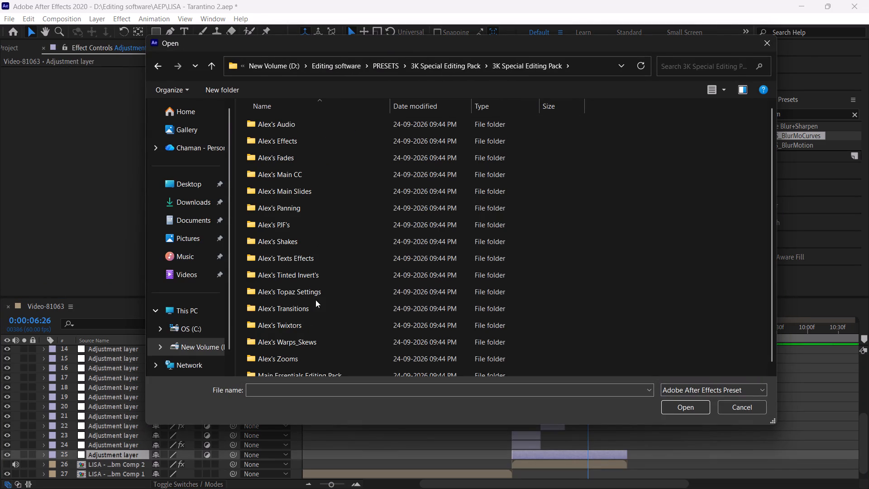
double_click(317, 312)
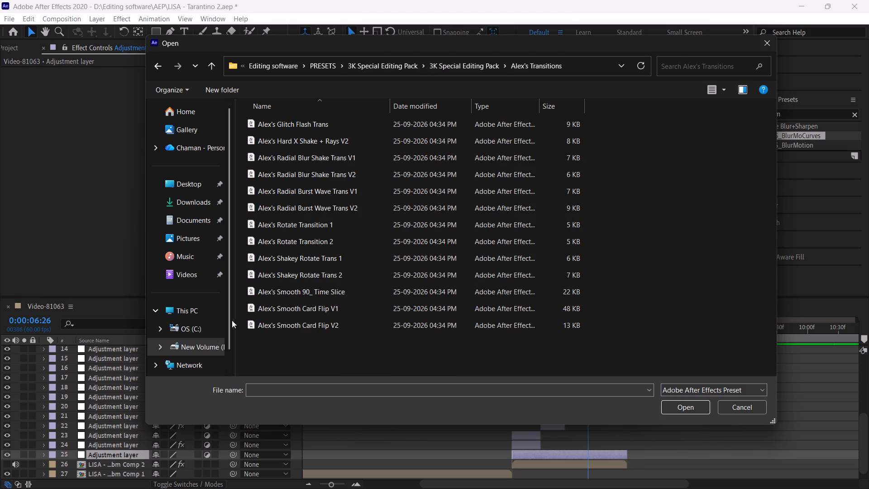
Go to the byan's Luxury Pack V5 folder inside Ryan's Luxury Pack V5 and search it for "trans".
click(327, 67)
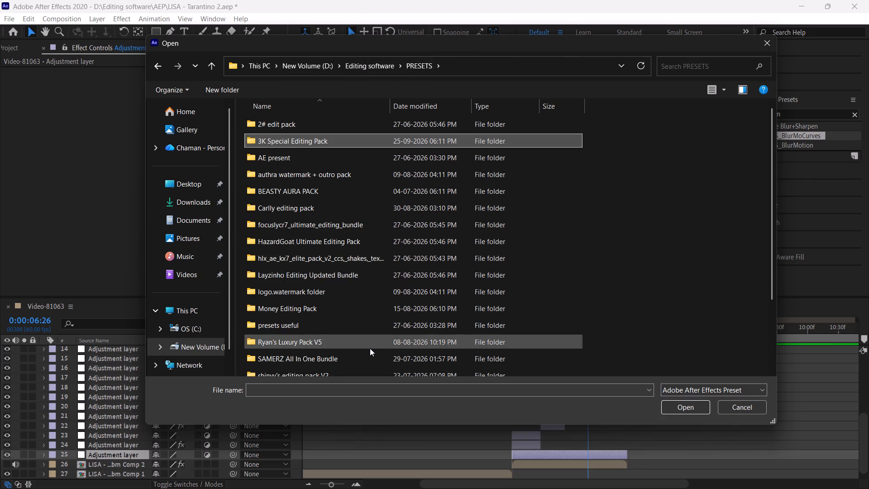
double_click(369, 343)
double_click(324, 125)
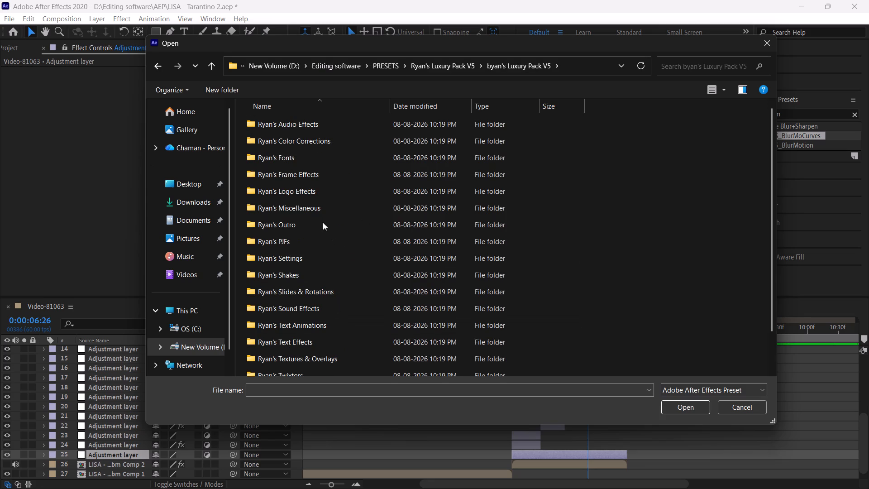
scroll(345, 263, down, 1)
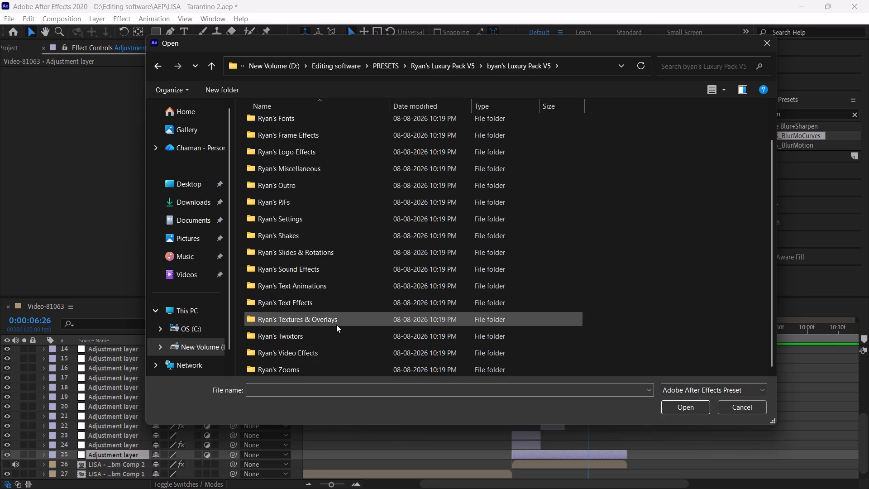
click(688, 68)
text(trans)
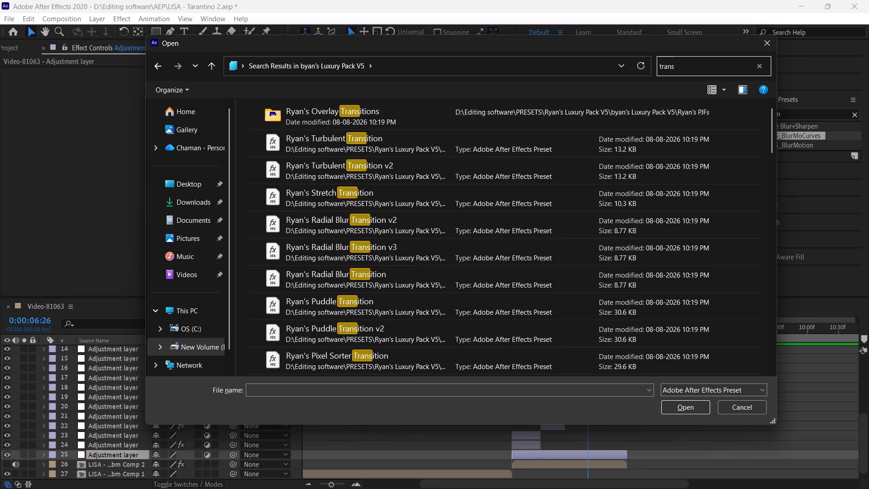
Find Ryan's Desaturated Shake Transition among the transition presets and apply it to the new adjustment layer.
double_click(362, 119)
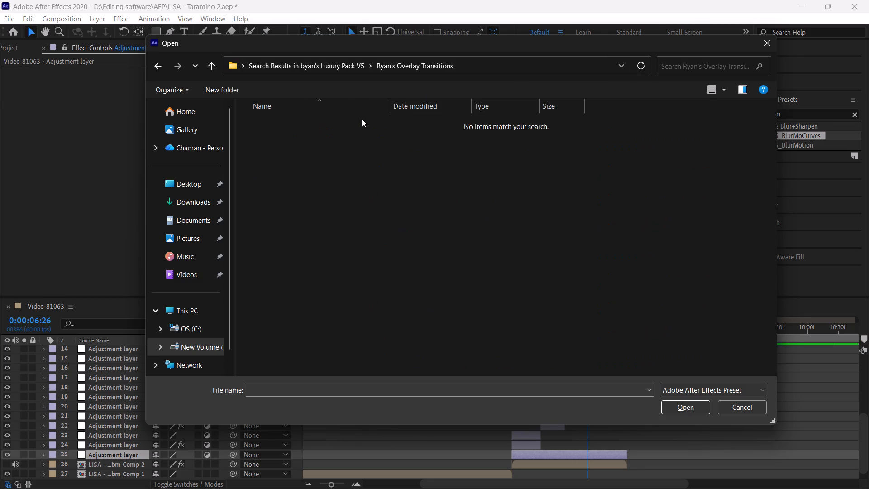
click(210, 67)
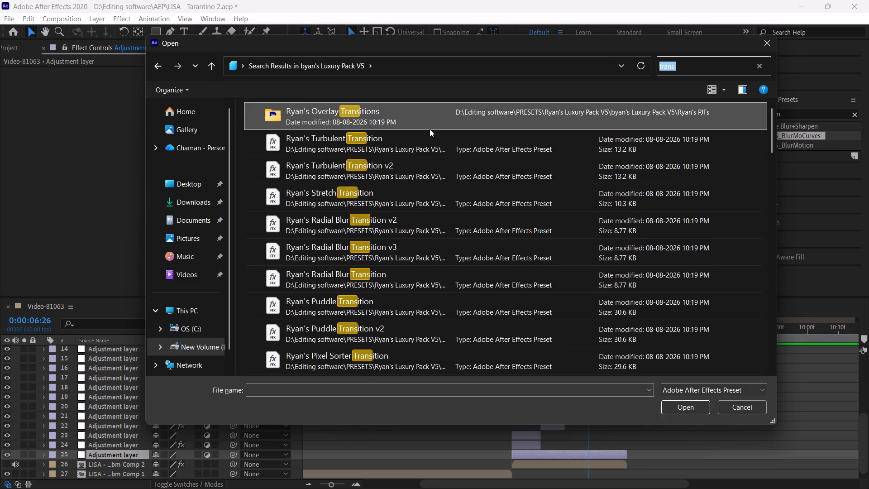
scroll(430, 153, down, 1)
scroll(463, 194, down, 1)
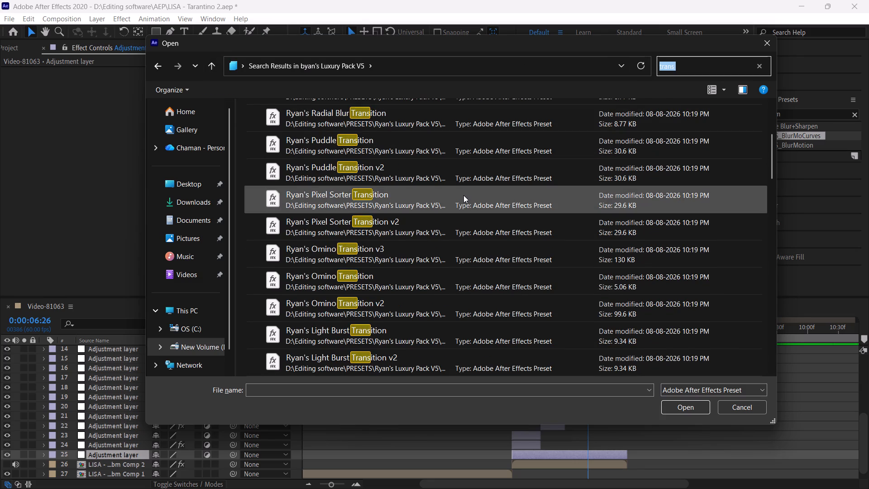
scroll(463, 195, down, 5)
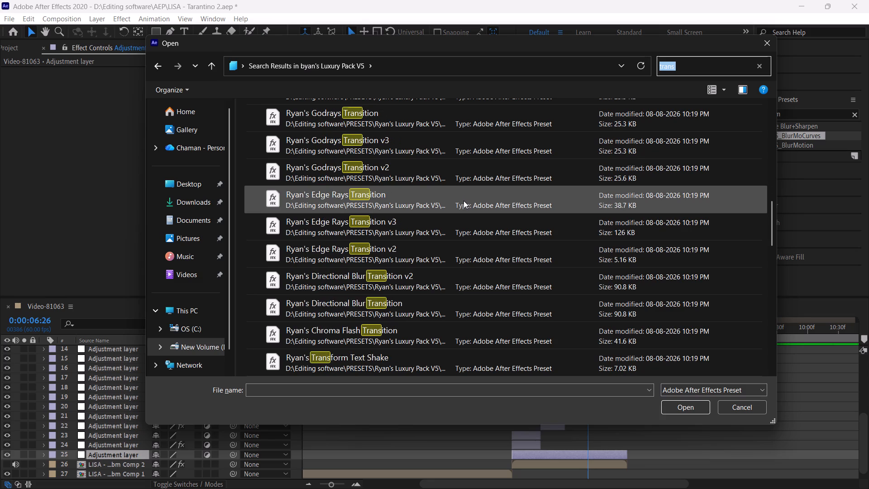
scroll(463, 201, down, 4)
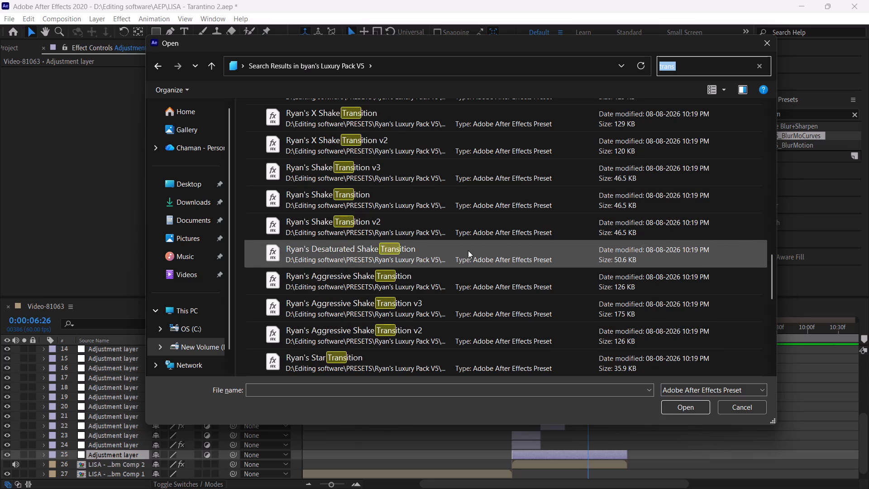
click(414, 259)
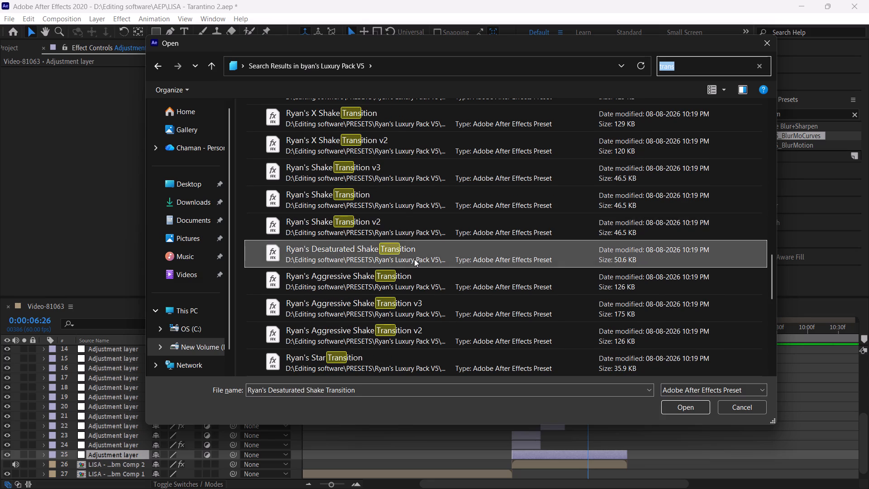
click(695, 409)
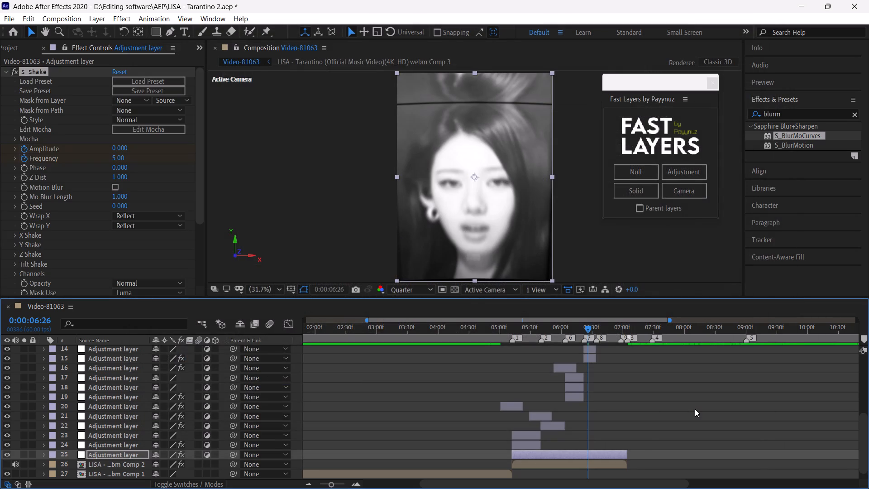
Make the LISA Comp 2 layer visible again.
click(6, 465)
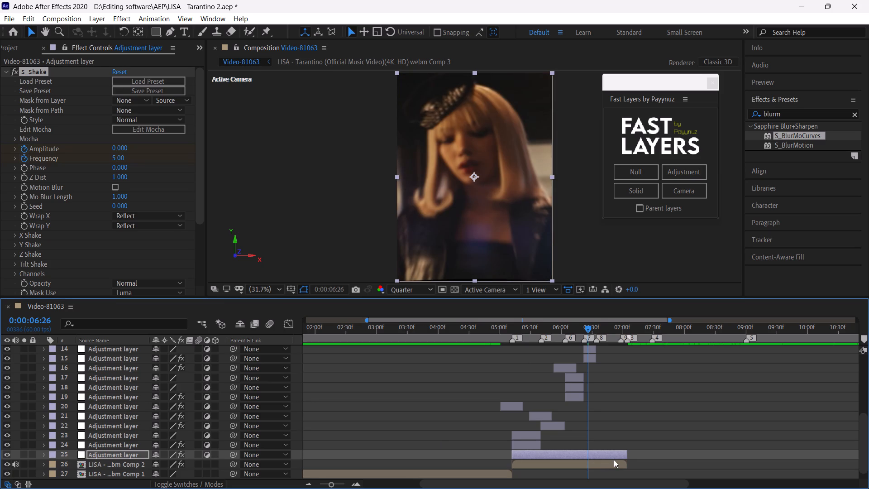
Reveal the shake layer's keyframes, shift it so the middle keyframes sit at marker 7, and extend its end to about the last keyframes.
key(u)
drag(617, 456, 588, 455)
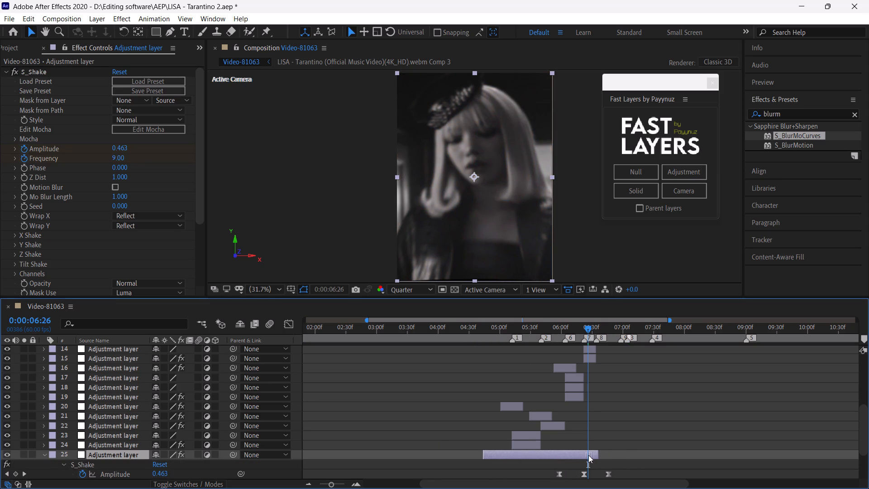
drag(588, 455, 592, 458)
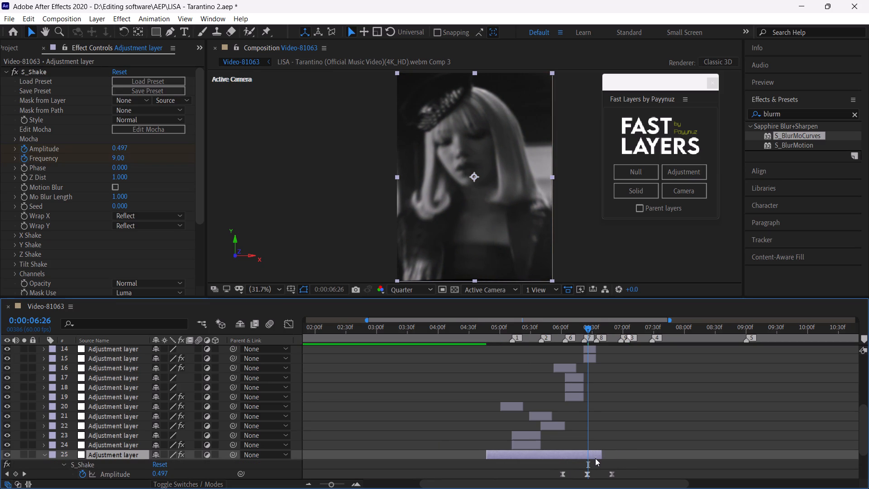
drag(602, 457, 615, 458)
Hide the shake adjustment layer and LISA Comp 2, and examine the reference video's frames around marker 7.
drag(588, 327, 580, 327)
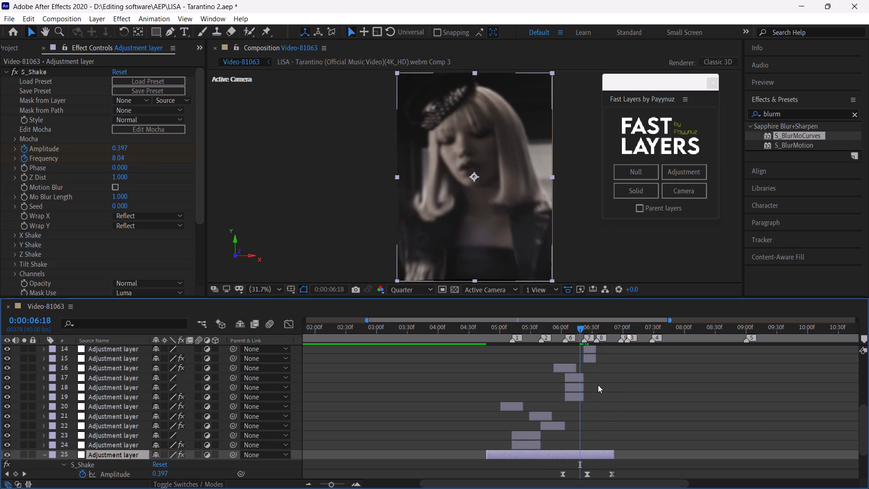
scroll(606, 396, down, 1)
scroll(606, 396, up, 1)
click(8, 456)
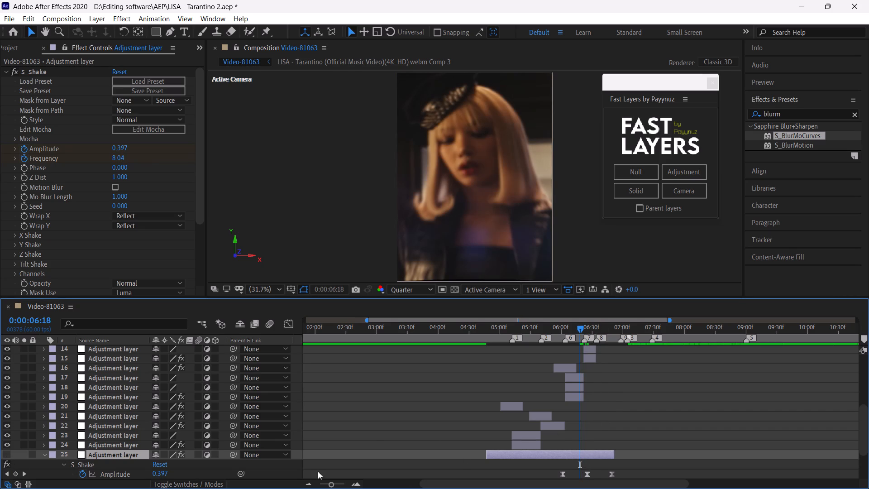
scroll(195, 414, down, 1)
scroll(496, 470, down, 1)
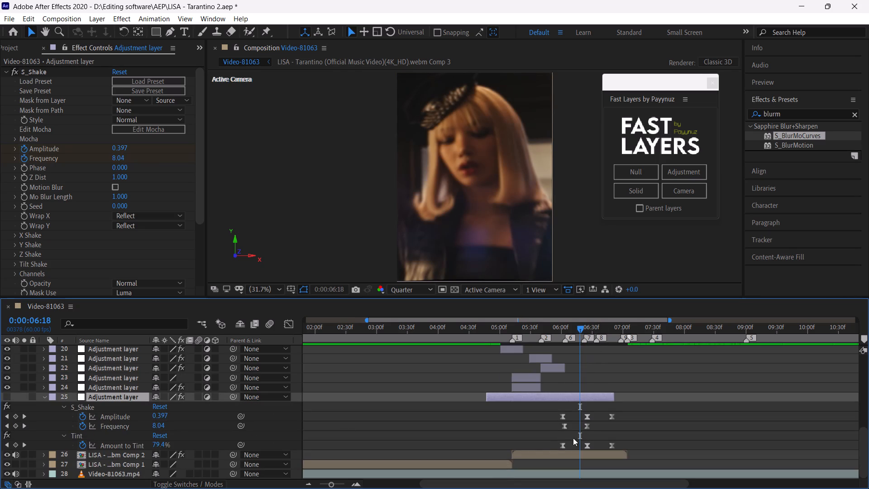
key(u)
click(593, 455)
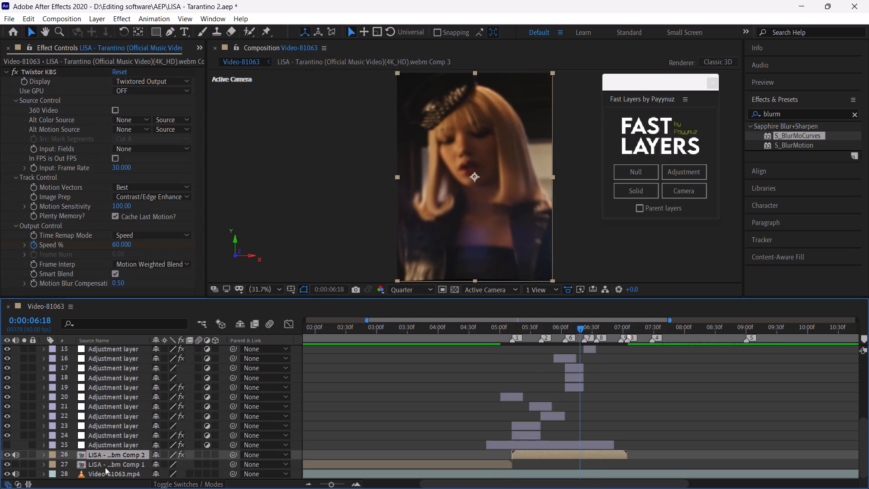
click(6, 455)
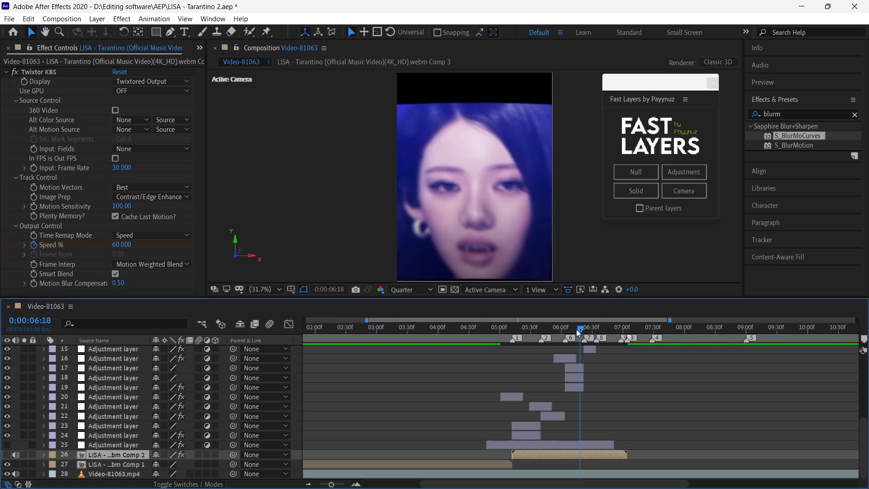
drag(577, 326, 582, 334)
drag(334, 484, 344, 488)
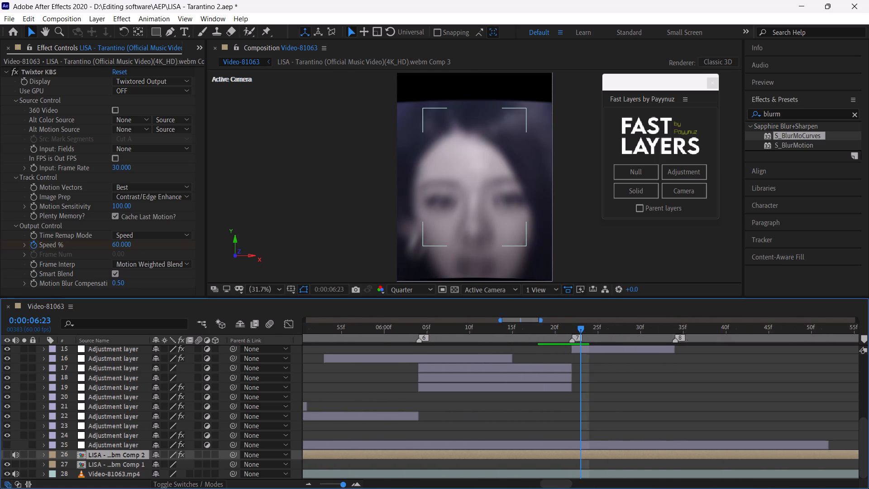
drag(344, 488, 343, 488)
drag(581, 329, 579, 329)
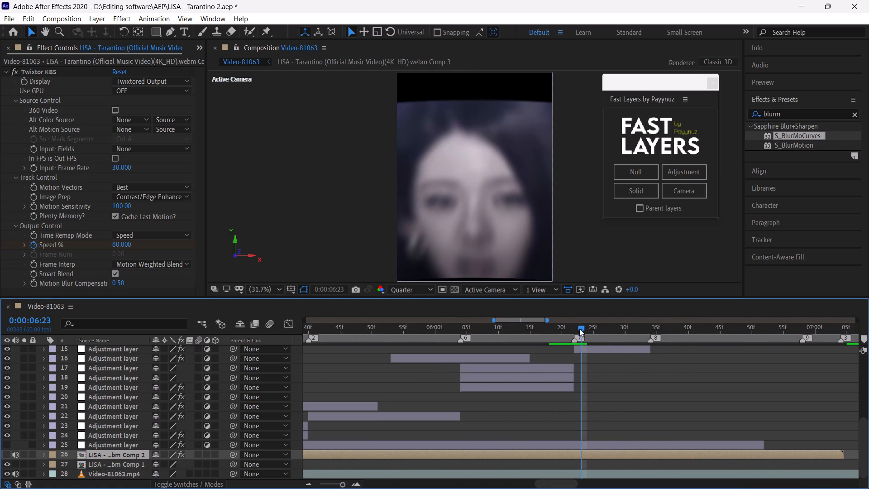
drag(579, 329, 553, 331)
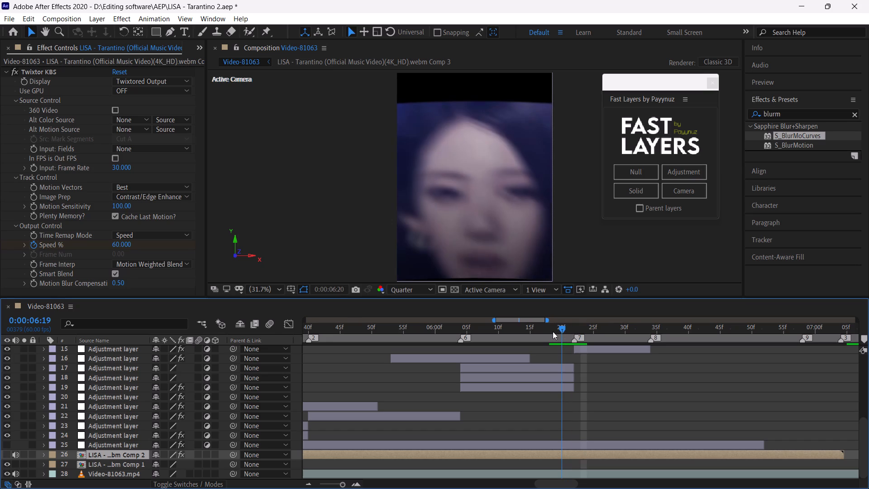
drag(553, 331, 574, 348)
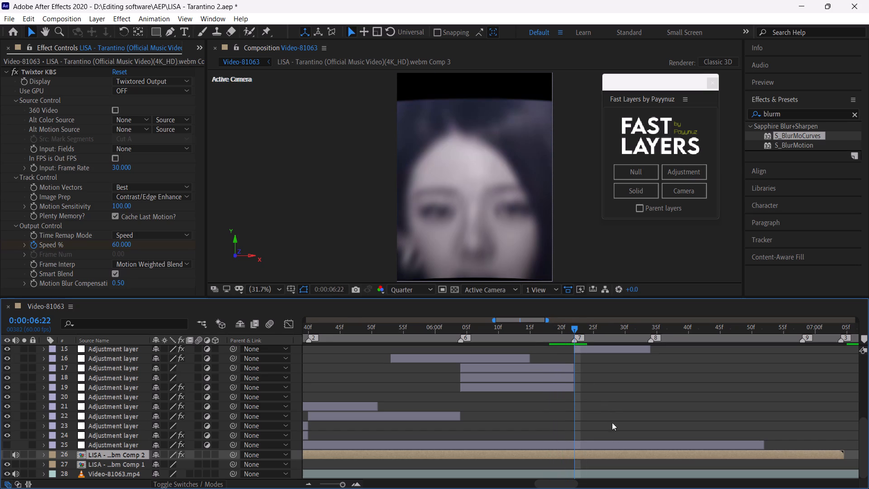
Reveal the shake adjustment layer's keyframes and shift the layer earlier so its middle keyframes sit at marker 7, 0:00:06:22.
click(611, 445)
key(u)
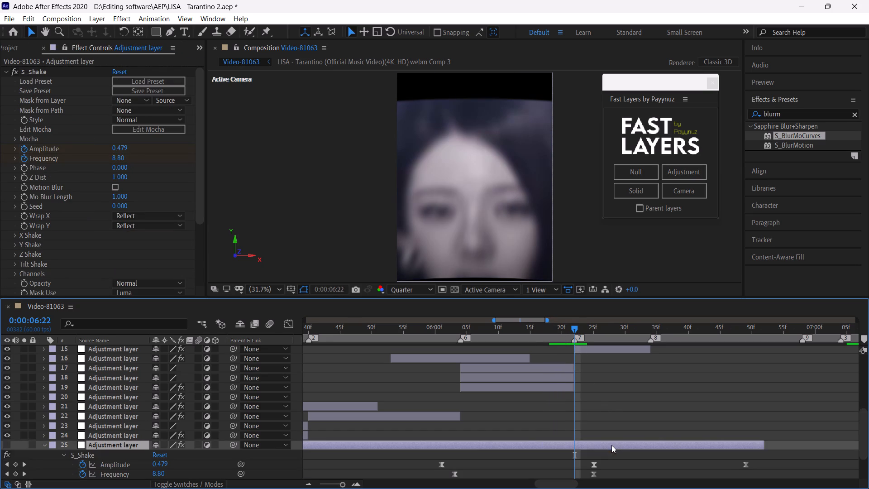
drag(616, 445, 597, 443)
Make LISA Comp 2 and the shake adjustment layer visible again, checking the clip without the shake in between.
scroll(633, 392, down, 1)
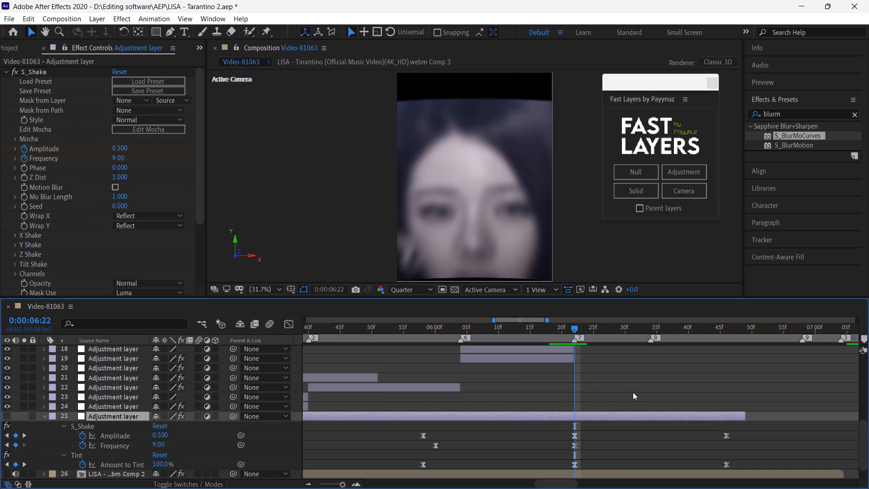
click(619, 475)
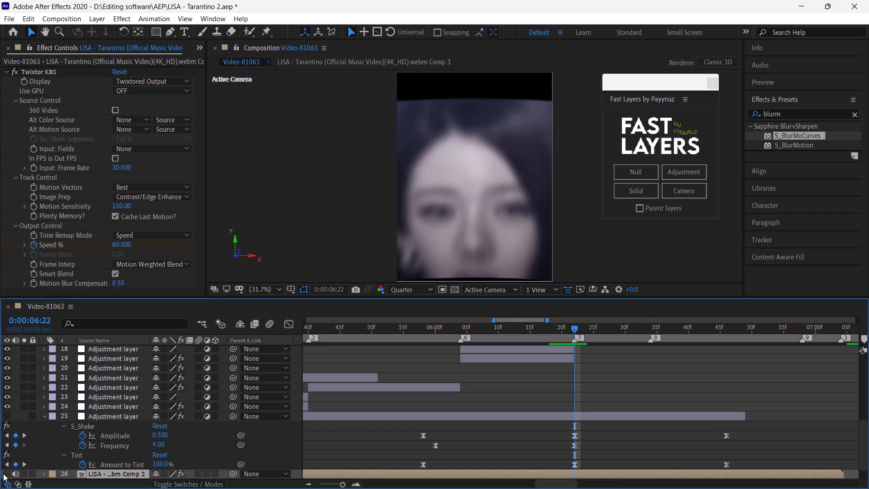
click(7, 475)
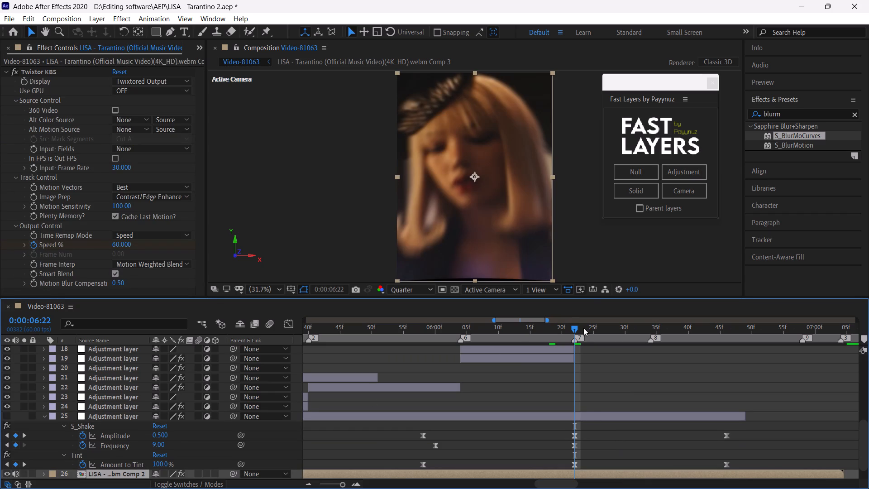
drag(574, 329, 645, 362)
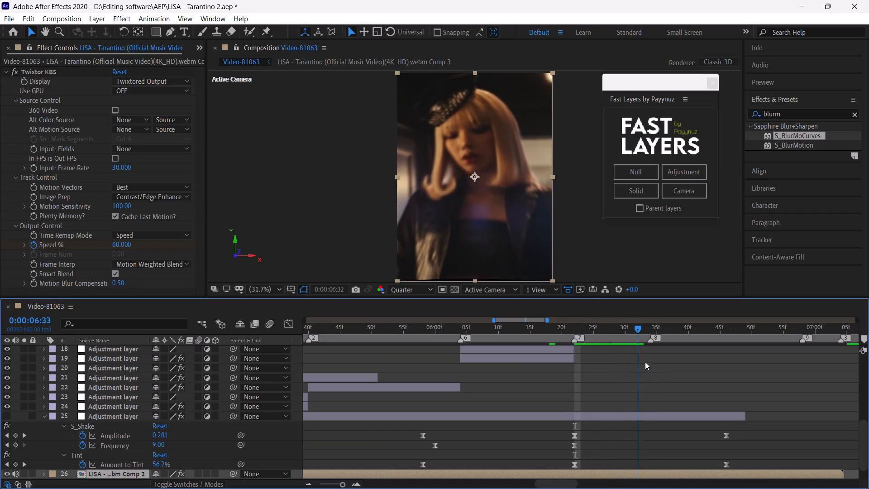
drag(645, 362, 484, 389)
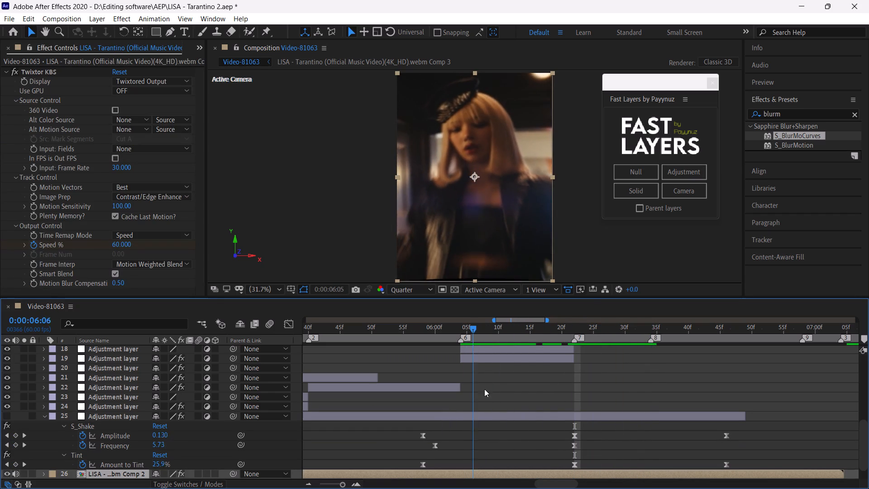
drag(484, 389, 578, 414)
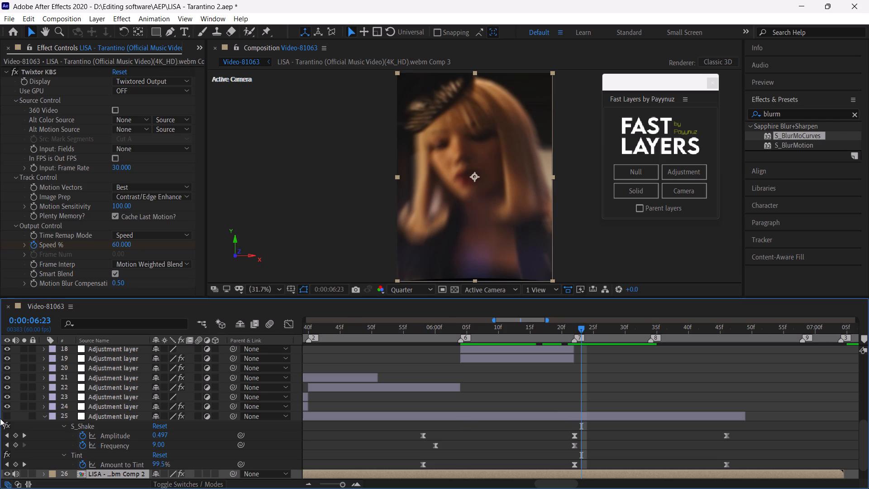
click(6, 417)
Scrub through the desaturated shake from marker 6 past marker 8 and play back from around marker 8 to check its timing.
drag(564, 331, 482, 348)
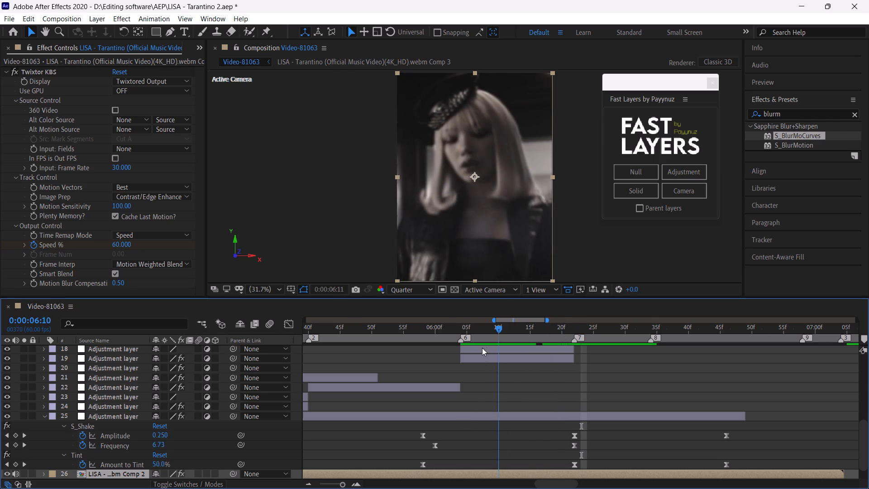
drag(482, 348, 602, 392)
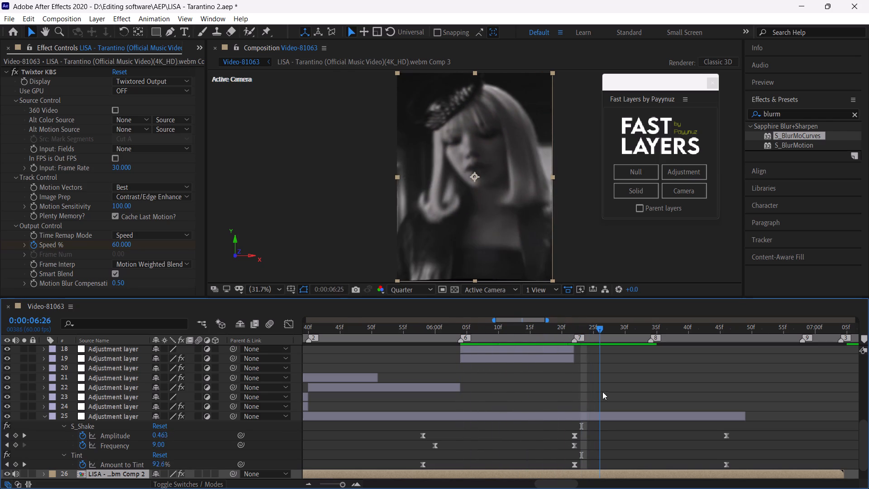
drag(602, 392, 683, 409)
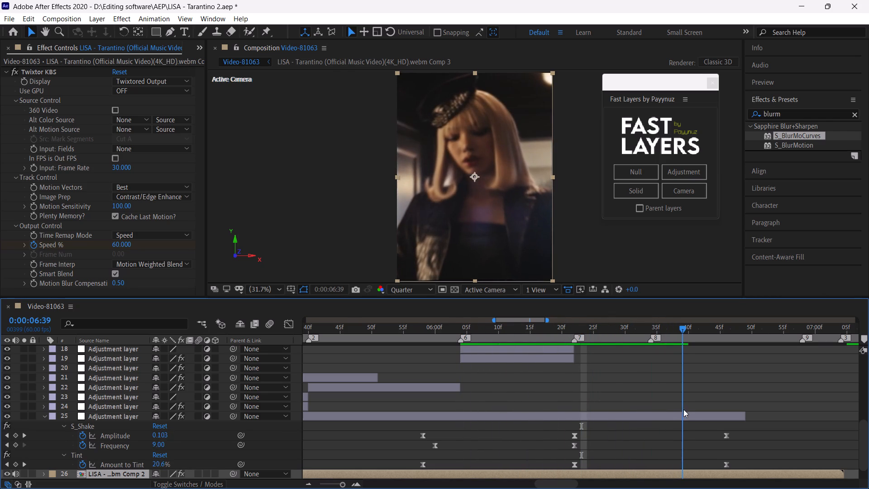
drag(683, 409, 702, 419)
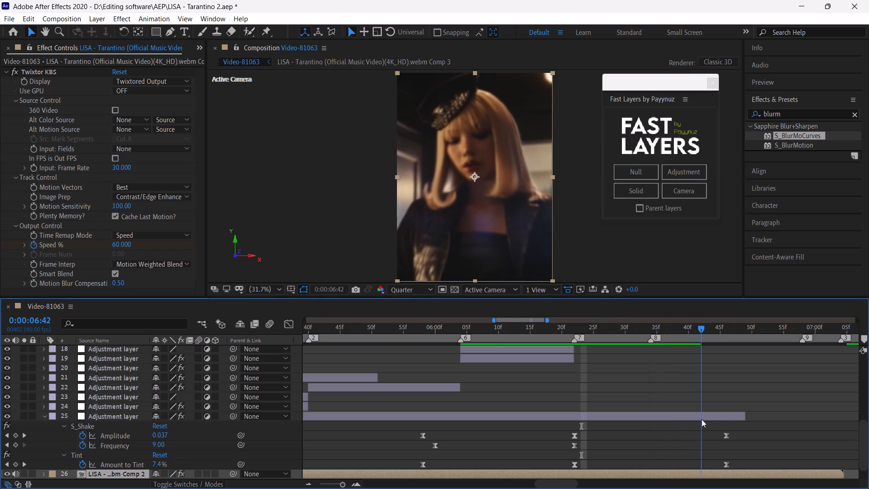
drag(702, 419, 651, 416)
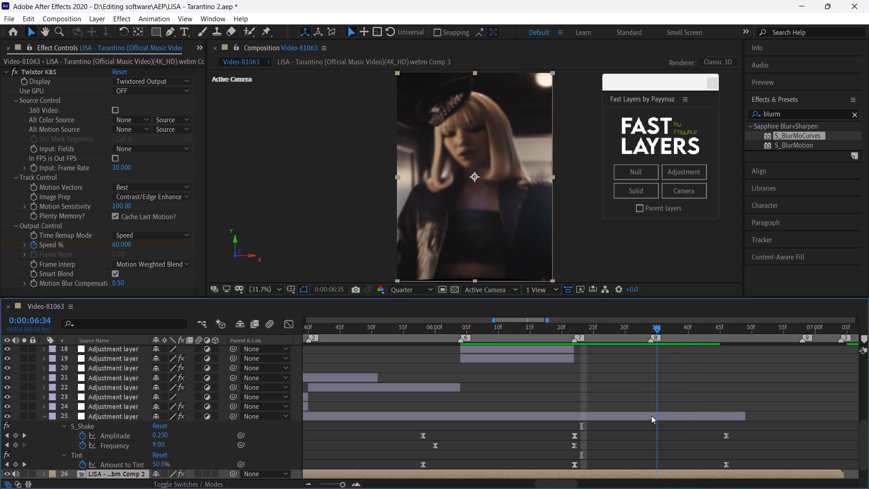
drag(651, 416, 574, 417)
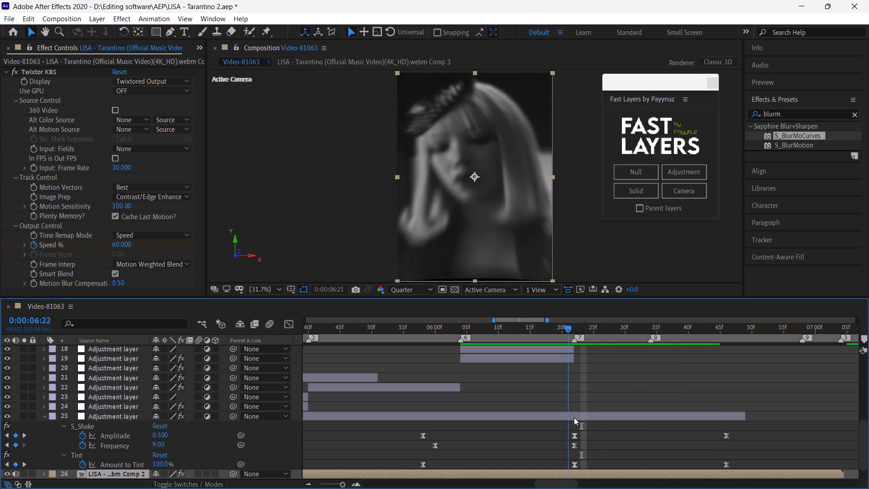
drag(574, 417, 649, 427)
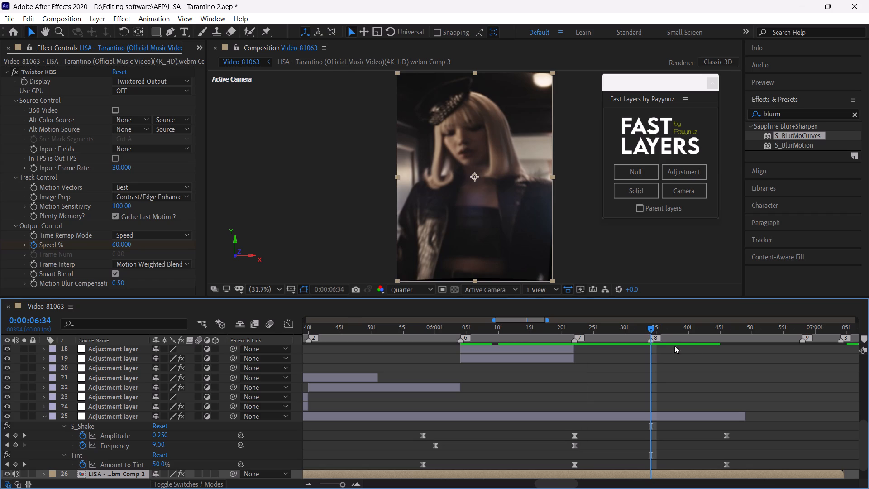
key(space)
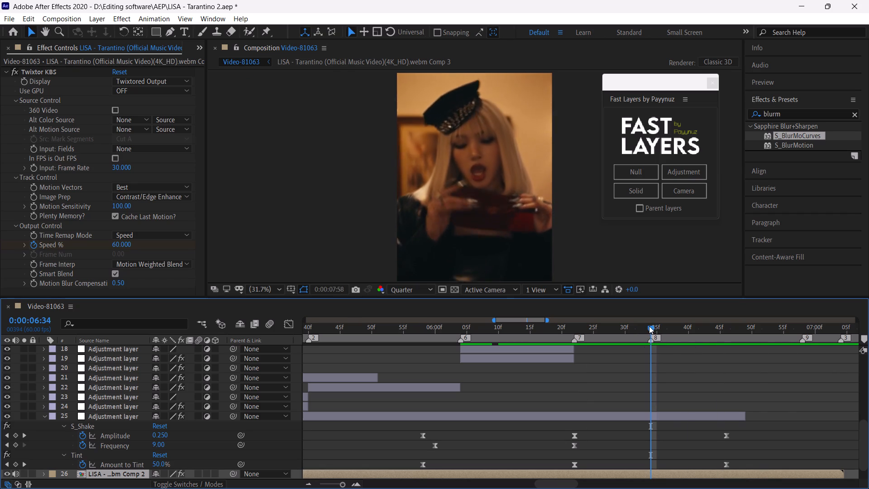
click(649, 326)
key(space)
click(626, 326)
key(space)
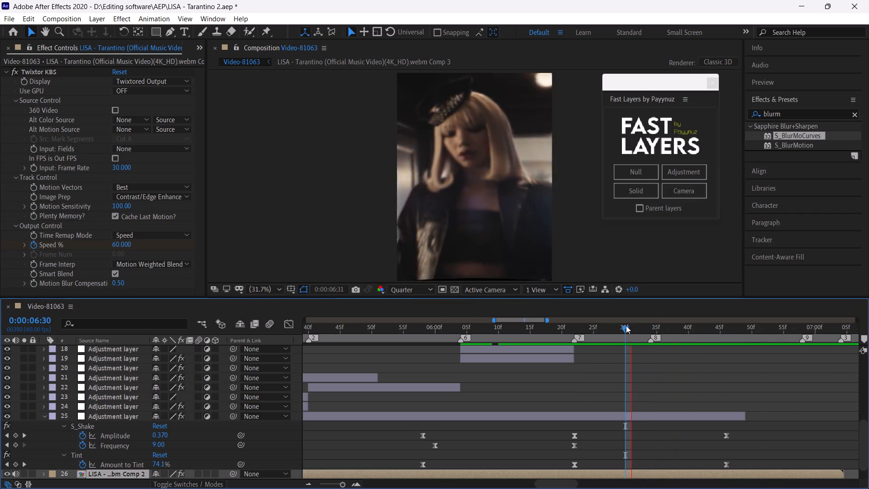
click(626, 326)
key(space)
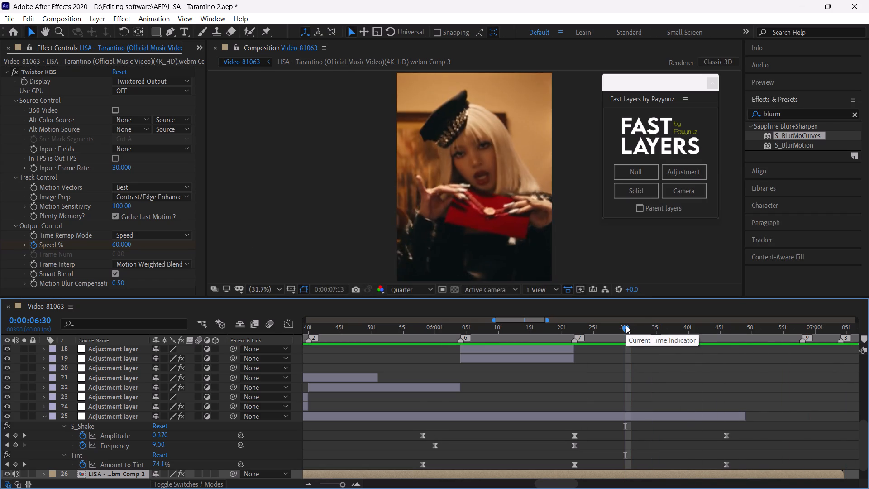
Review the shake transition's build-up and fade-out around marker 7, scrubbing and playing back from just before marker 6.
drag(651, 331, 774, 373)
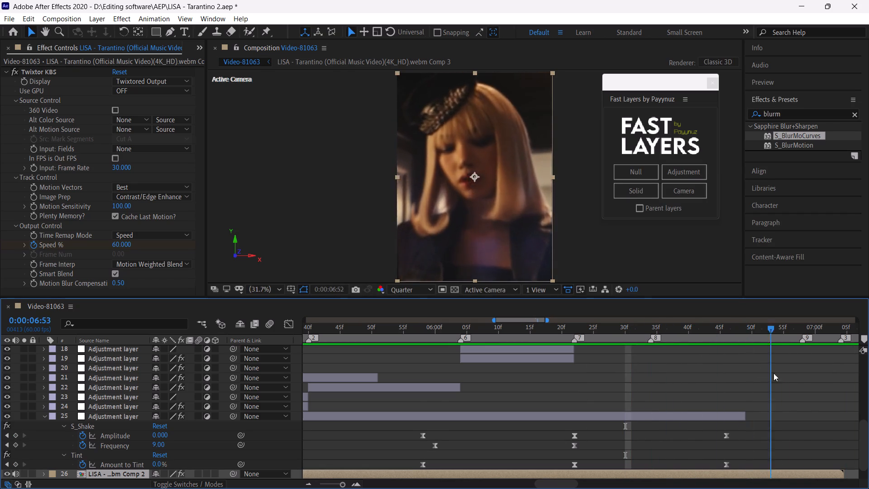
drag(774, 373, 677, 394)
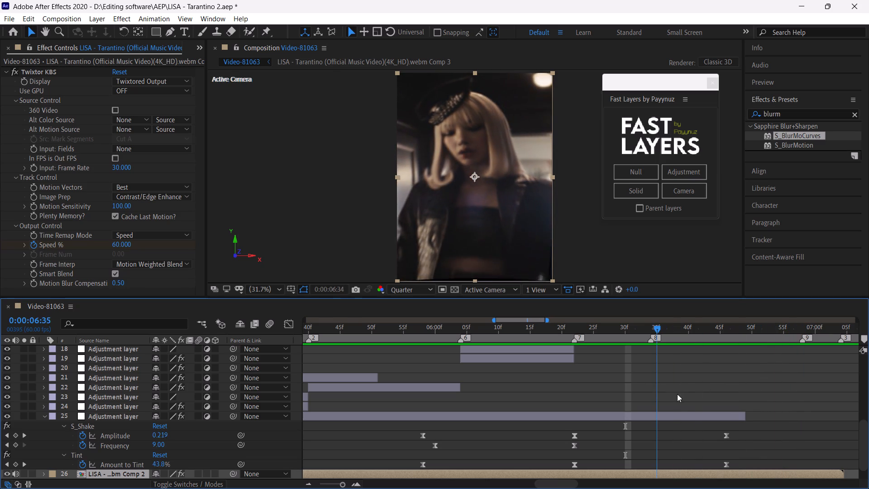
drag(677, 394, 697, 397)
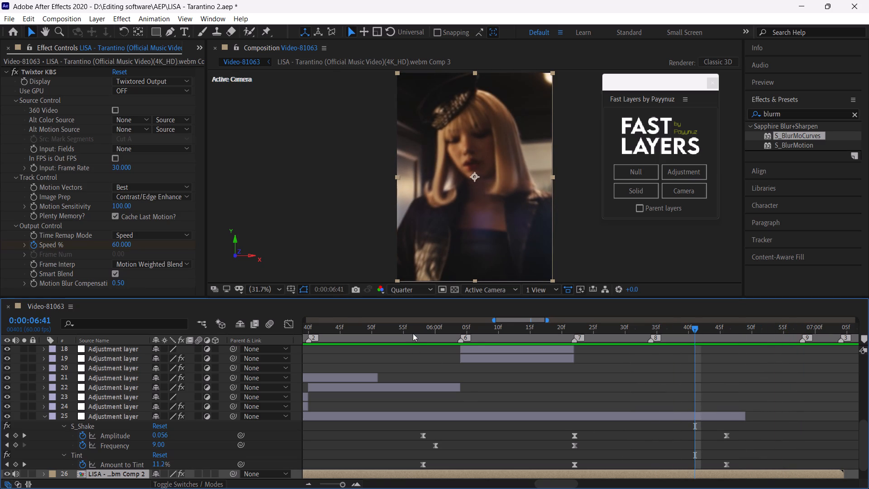
drag(413, 332, 522, 378)
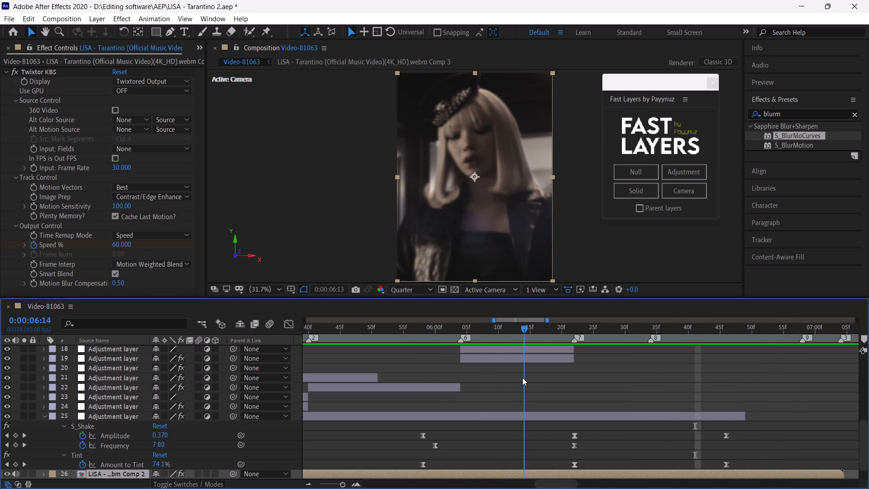
drag(522, 378, 602, 400)
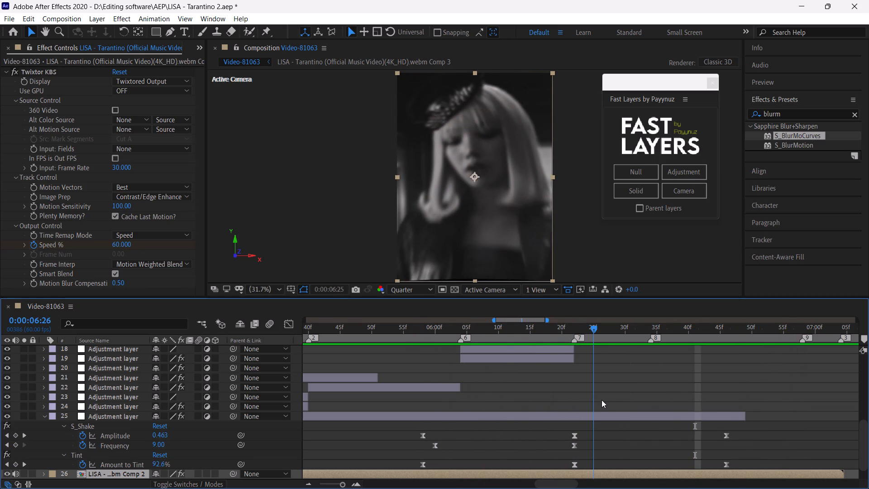
drag(602, 400, 526, 401)
key(space)
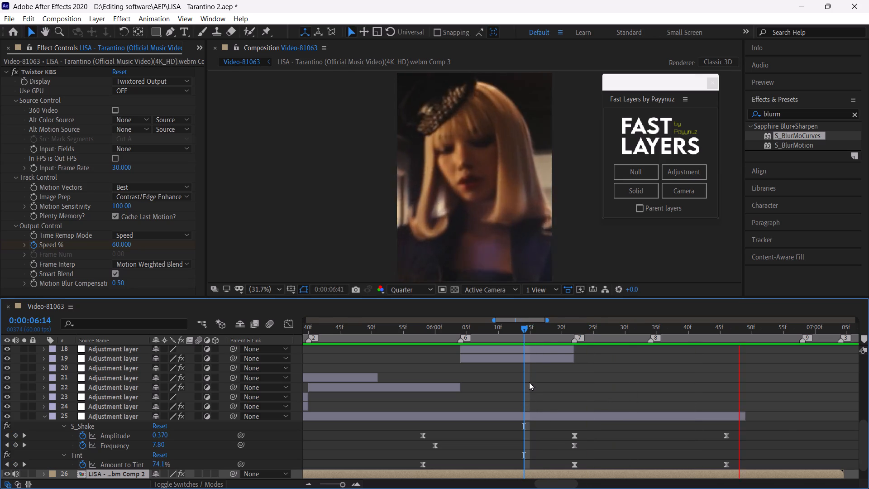
click(456, 332)
key(space)
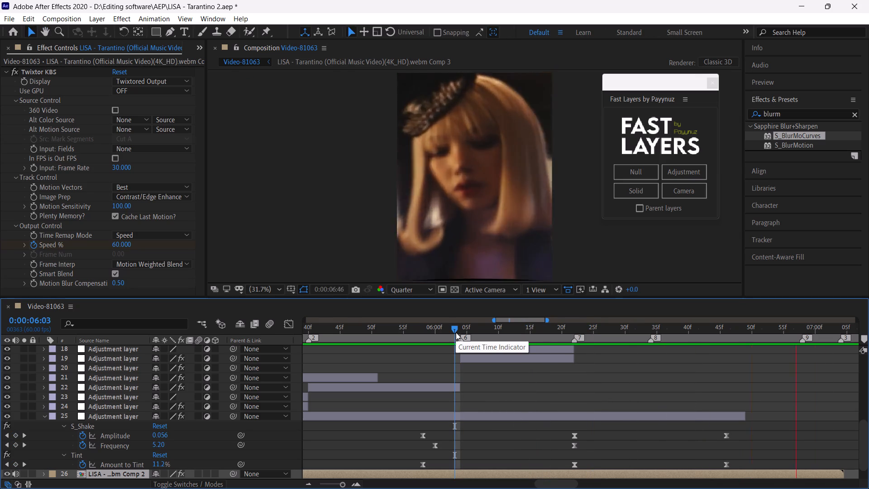
click(456, 332)
key(space)
drag(456, 332, 477, 344)
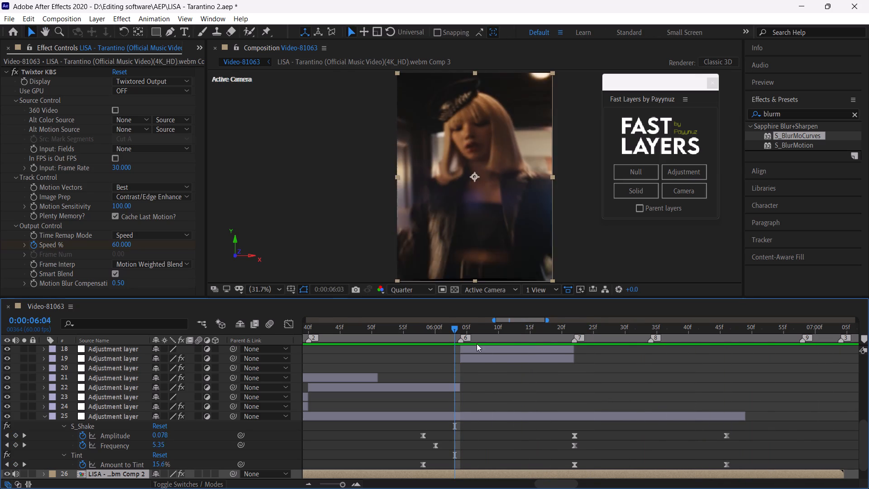
drag(477, 344, 573, 399)
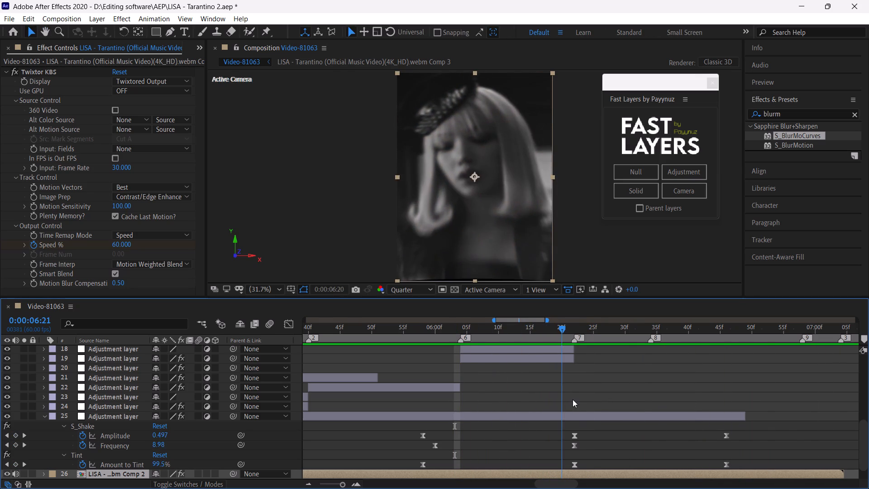
Turn off the S_Shake effect on the shake adjustment layer, keeping its Tint active, with the time at marker 7.
drag(573, 399, 574, 401)
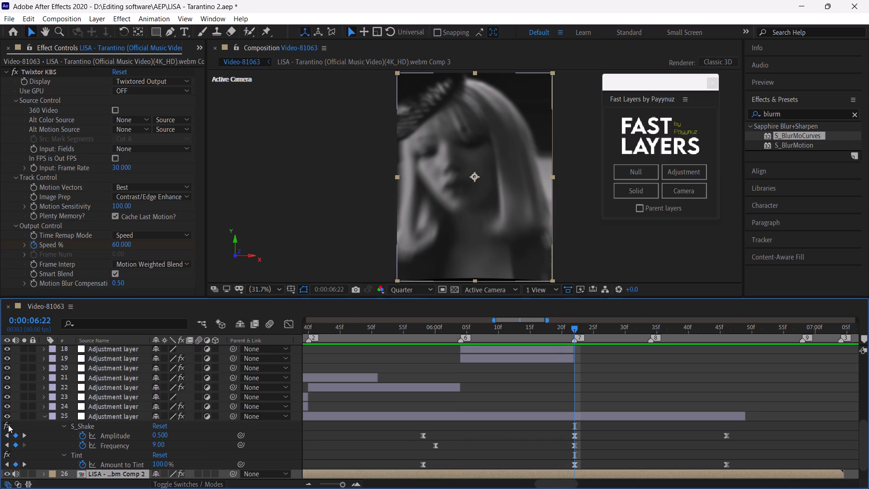
click(7, 425)
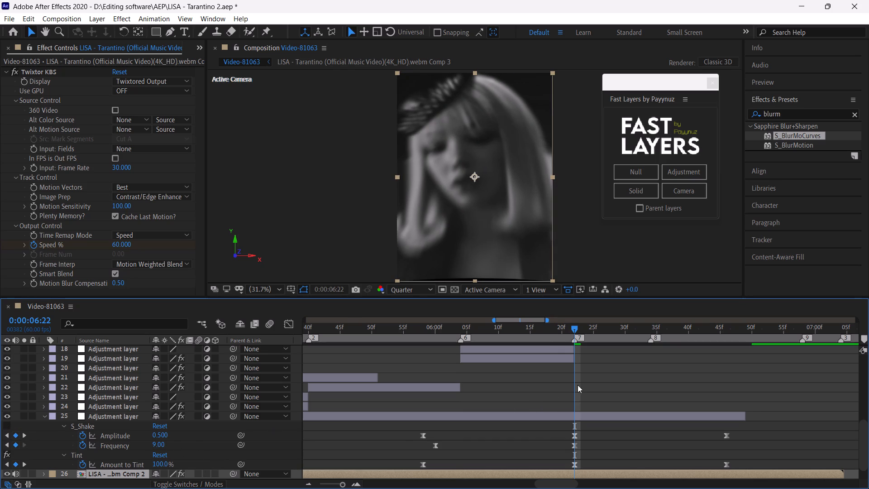
Play back the tint-only transition repeatedly from 0:00:06:00 and scrub between markers 6 and 7 to check its timing.
click(574, 328)
drag(574, 328, 433, 345)
key(space)
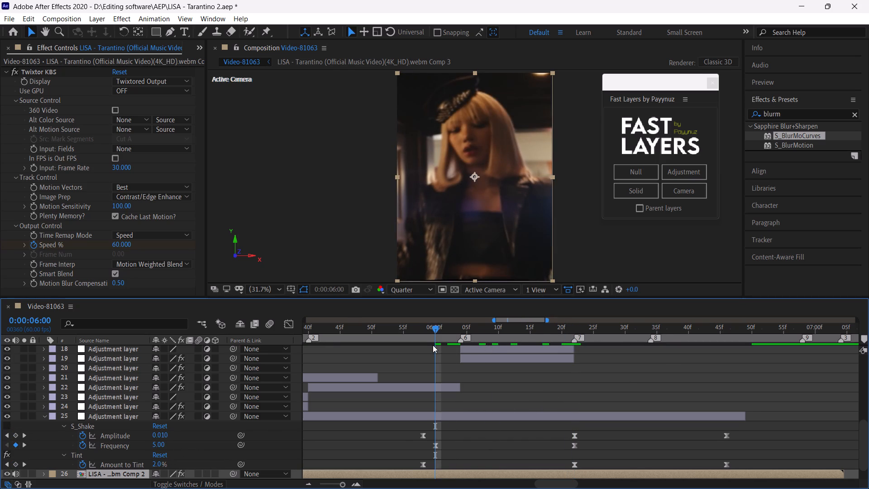
click(437, 331)
key(space)
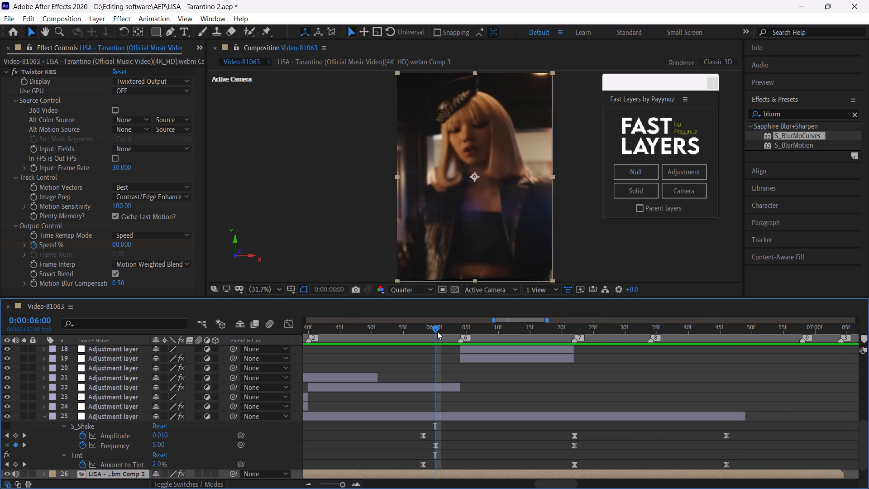
click(437, 331)
key(space)
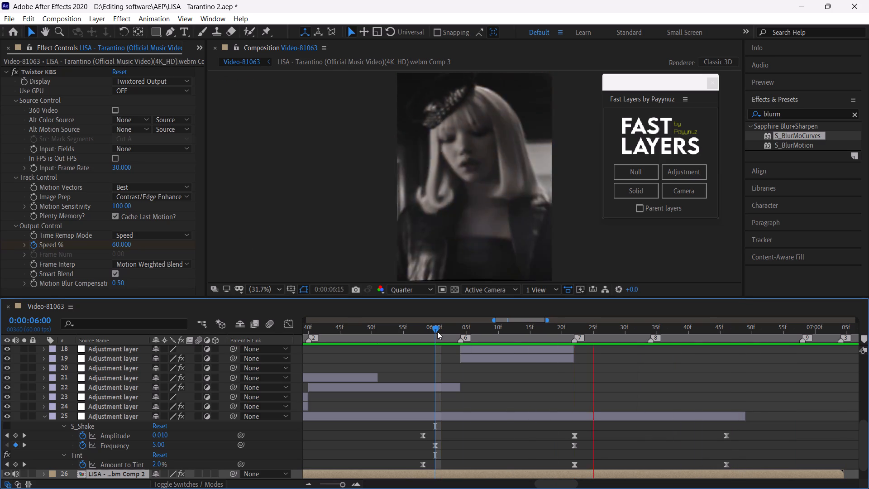
click(437, 331)
key(space)
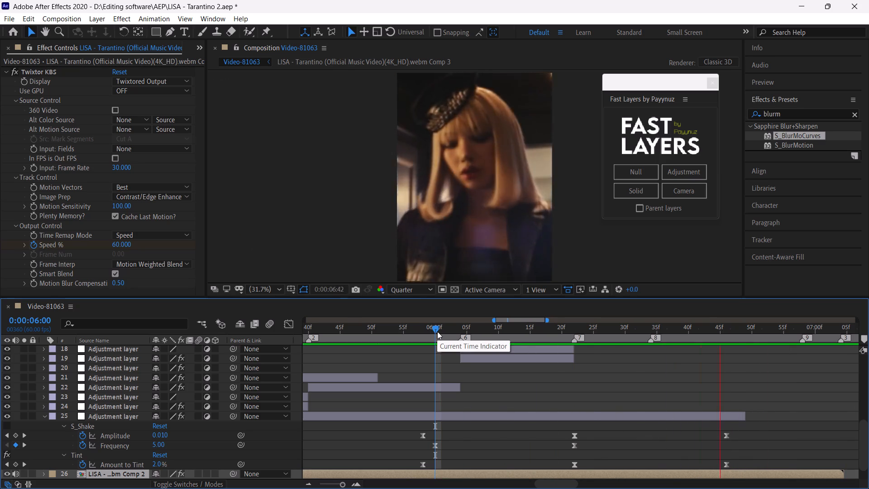
click(437, 331)
key(space)
drag(437, 331, 519, 374)
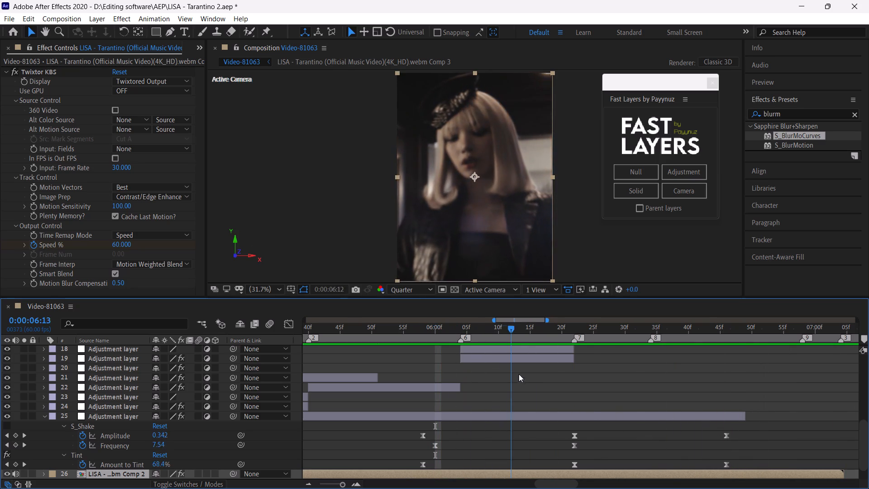
drag(519, 374, 537, 384)
Compress all the adjustment layer's S_Shake and Tint keyframes in time so the middle ones sit at 0:00:06:16 and the last at marker 8.
drag(411, 431, 540, 469)
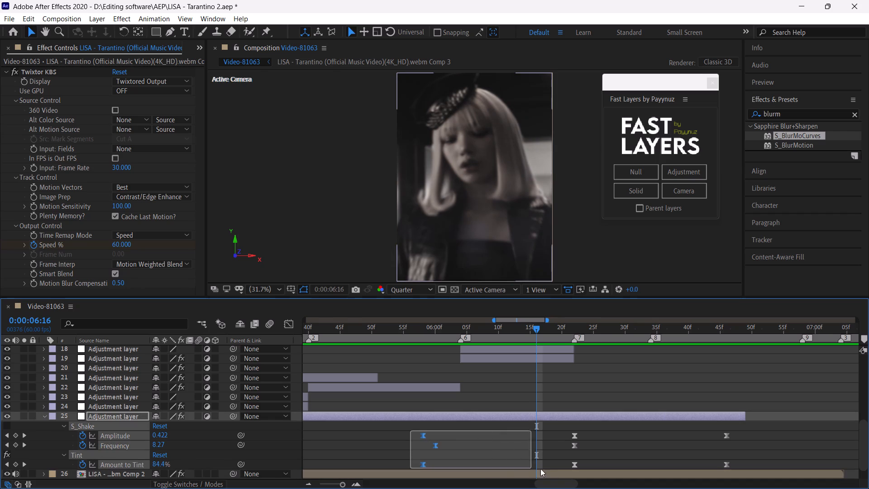
drag(540, 469, 739, 474)
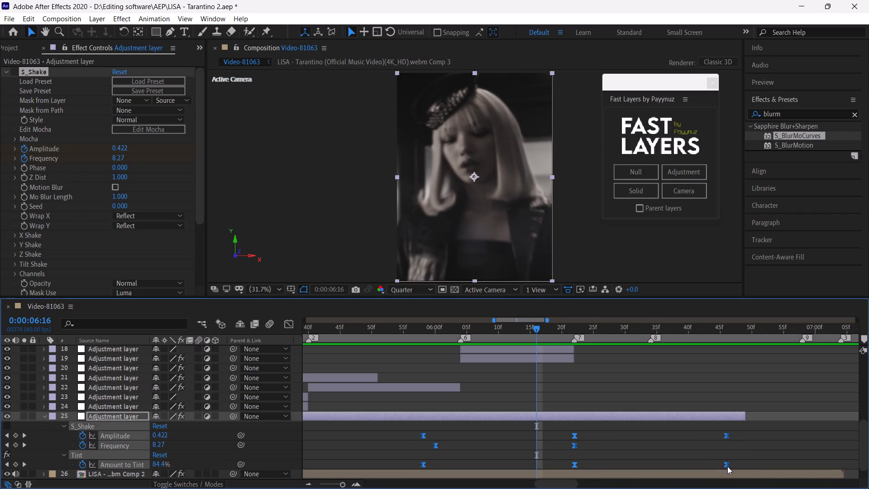
alt+drag(727, 466, 647, 466)
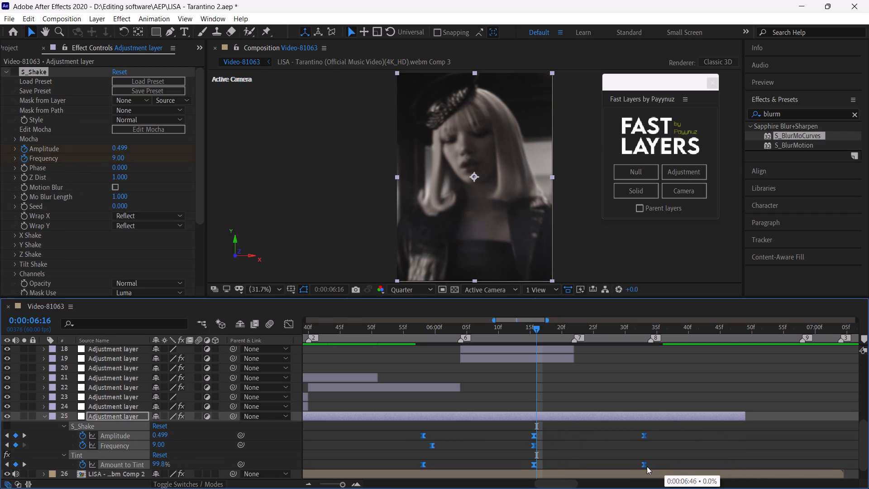
alt+drag(647, 466, 651, 467)
Shift the tint adjustment layer later so its middle keyframes sit about four frames after marker 7, 0:00:06:22.
drag(560, 333, 565, 339)
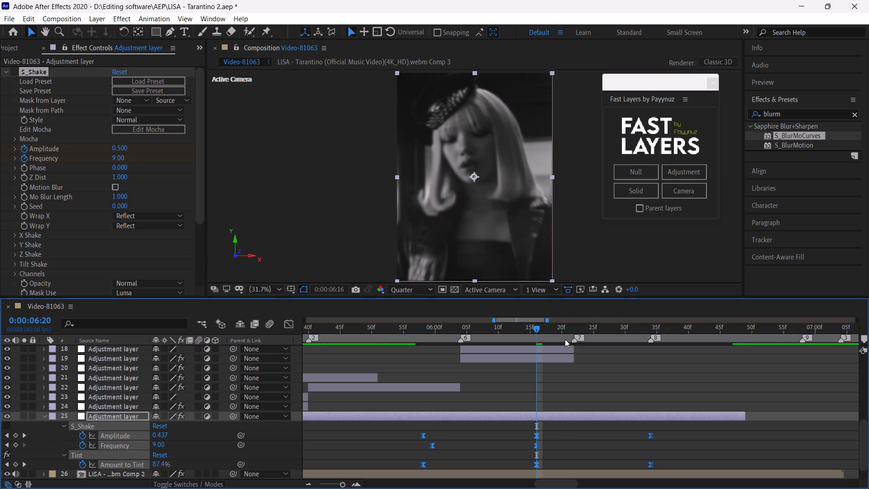
drag(565, 339, 574, 352)
drag(573, 416, 609, 424)
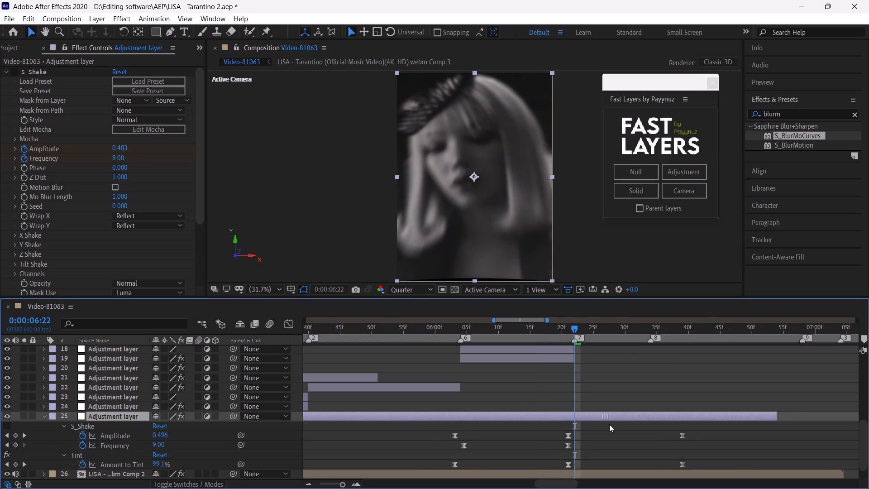
drag(609, 424, 657, 424)
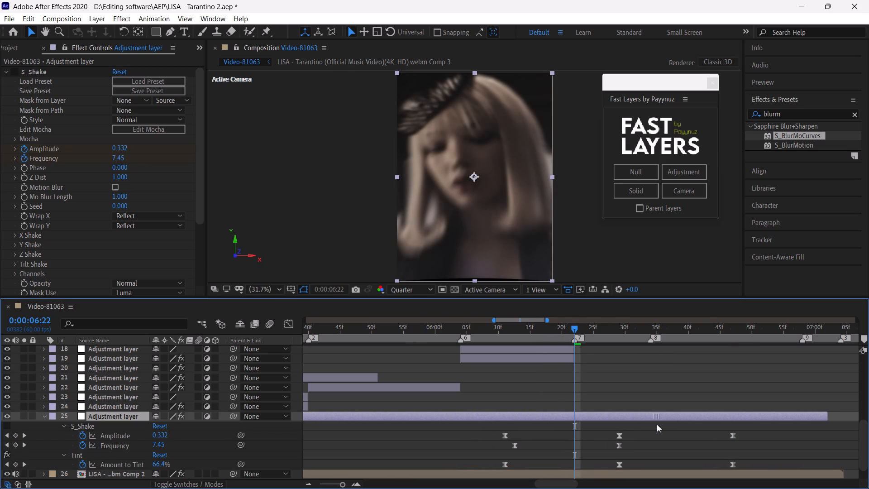
drag(657, 424, 643, 424)
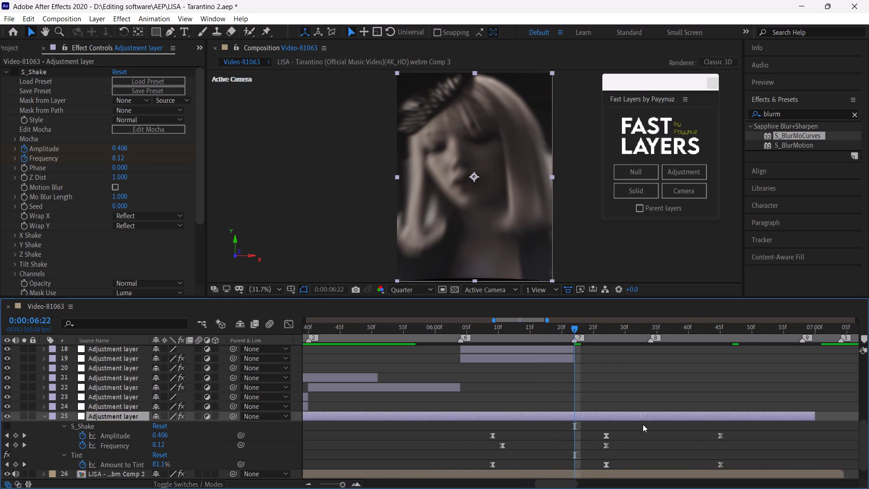
drag(643, 424, 635, 424)
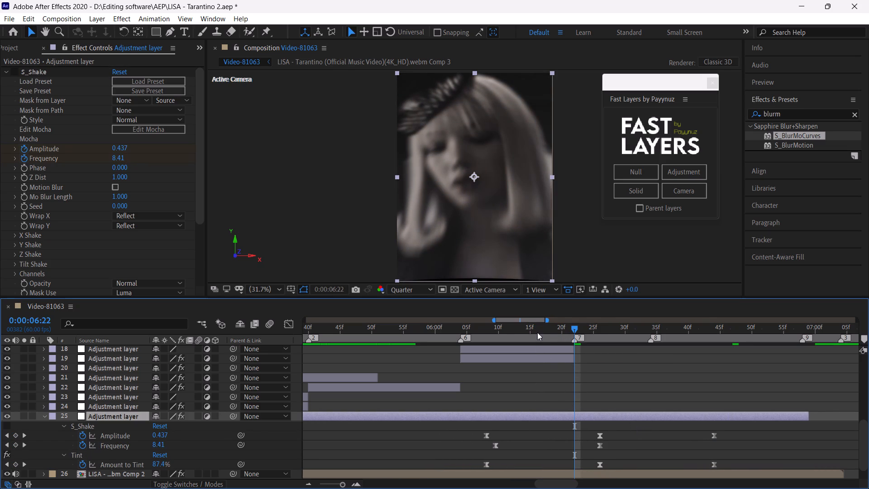
Scrub across markers 7 and 8 and play back from between markers 6 and 7 to check the shortened tint's timing.
drag(537, 332, 581, 382)
drag(581, 382, 657, 412)
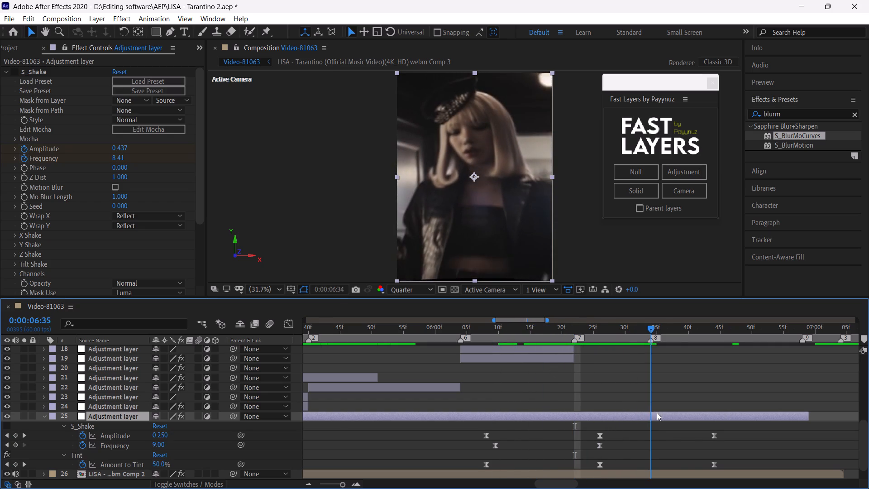
drag(657, 412, 505, 415)
key(space)
click(523, 335)
key(space)
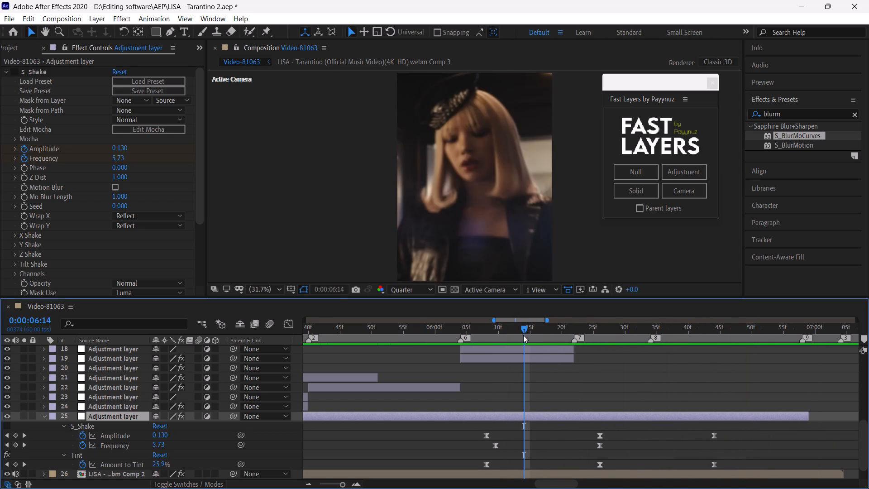
click(523, 335)
key(space)
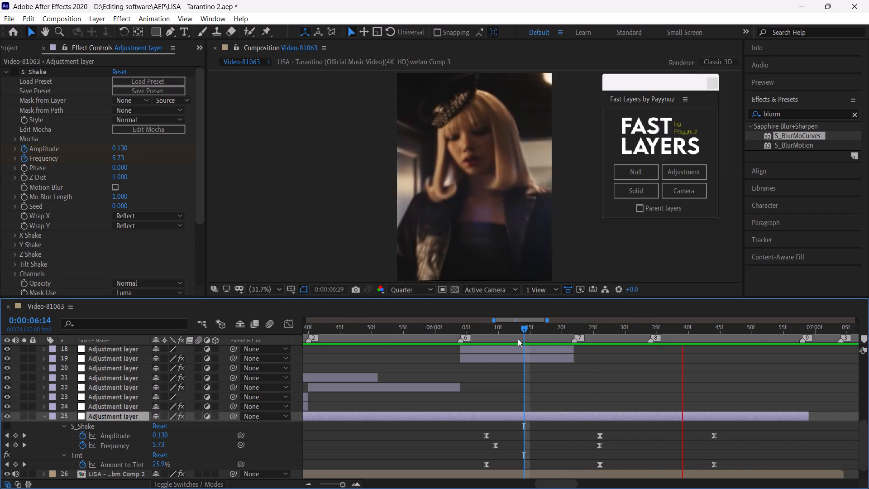
click(559, 326)
key(space)
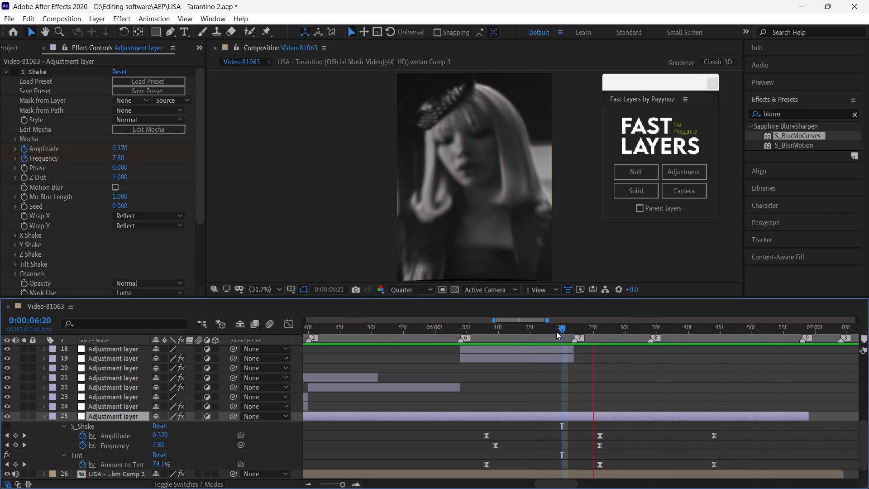
click(556, 331)
key(space)
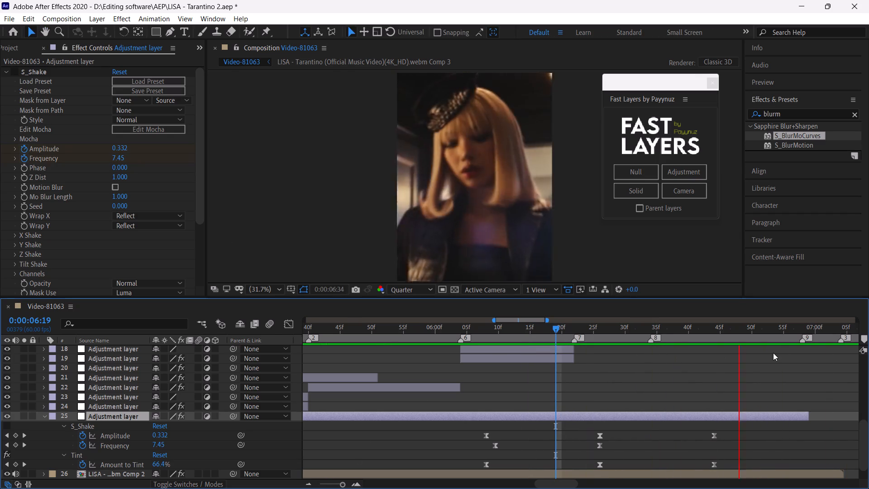
Go to marker 9, 0:00:06:58, and hide LISA Comp 2 to expose the reference video.
drag(788, 335, 802, 350)
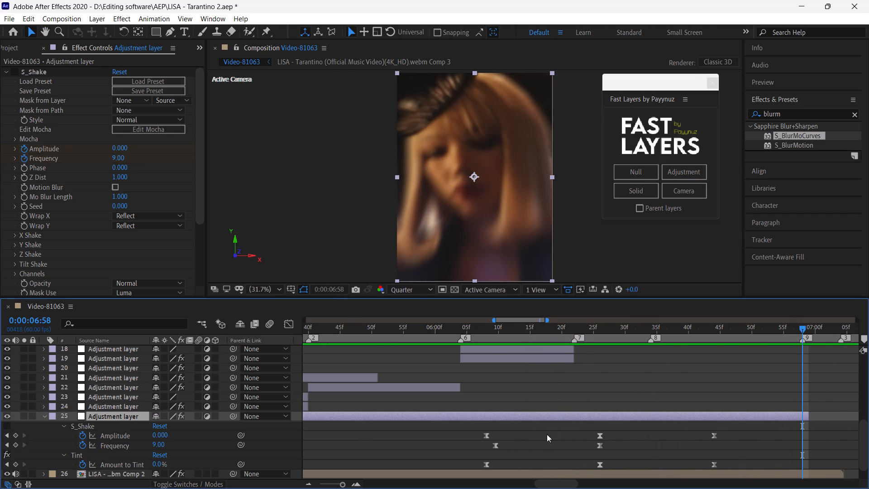
click(326, 483)
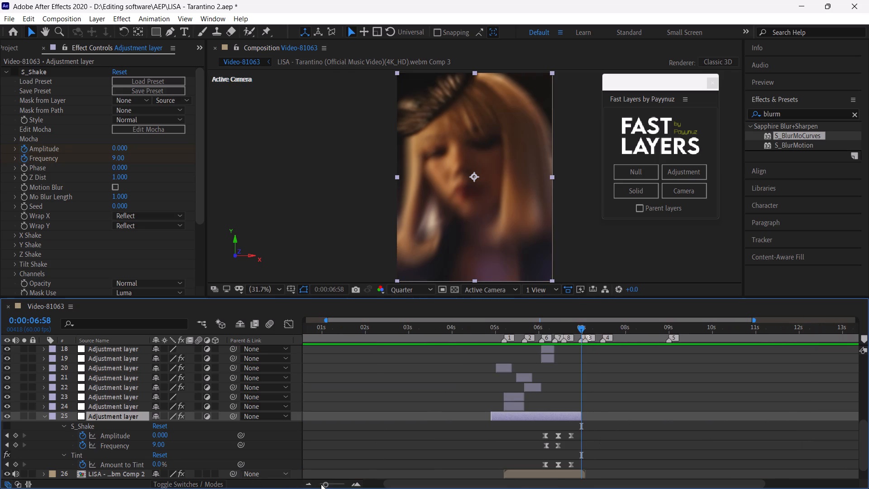
click(570, 472)
click(5, 475)
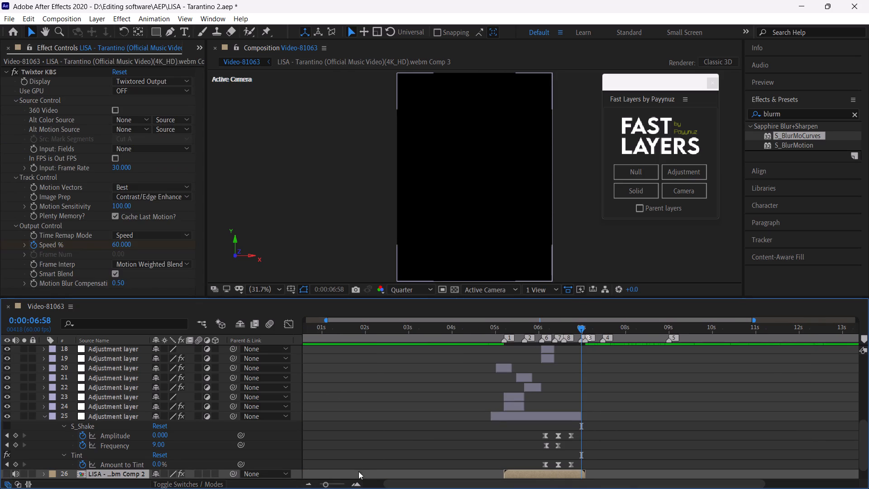
Examine the reference video's colour and zoom changes between about 0:00:06:43 and 0:00:07:02, around marker 9.
click(338, 485)
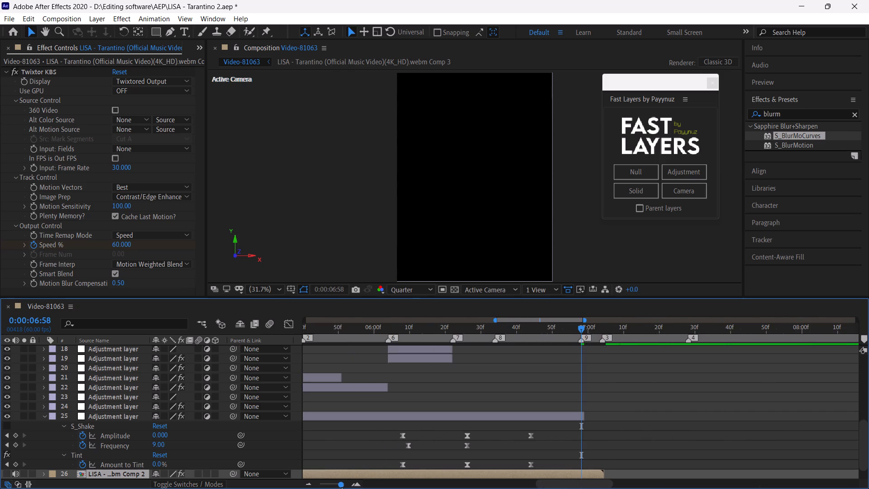
scroll(588, 407, down, 1)
scroll(588, 407, up, 2)
scroll(588, 407, down, 1)
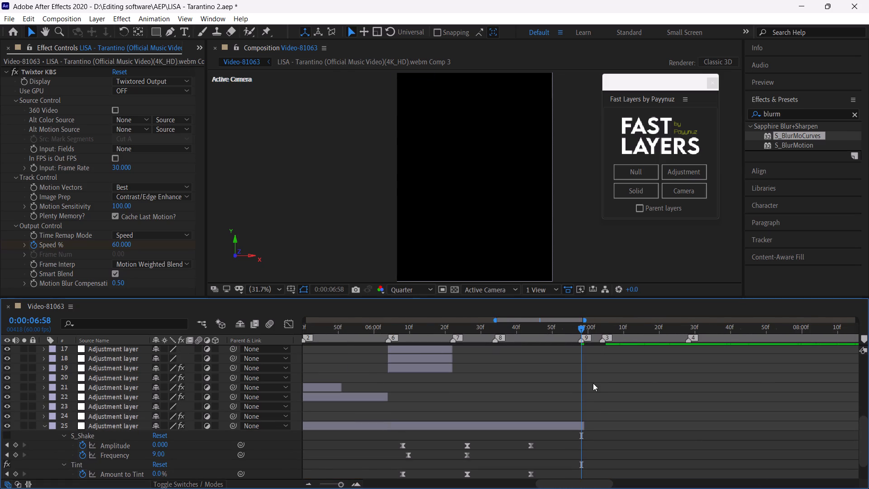
drag(580, 328, 579, 331)
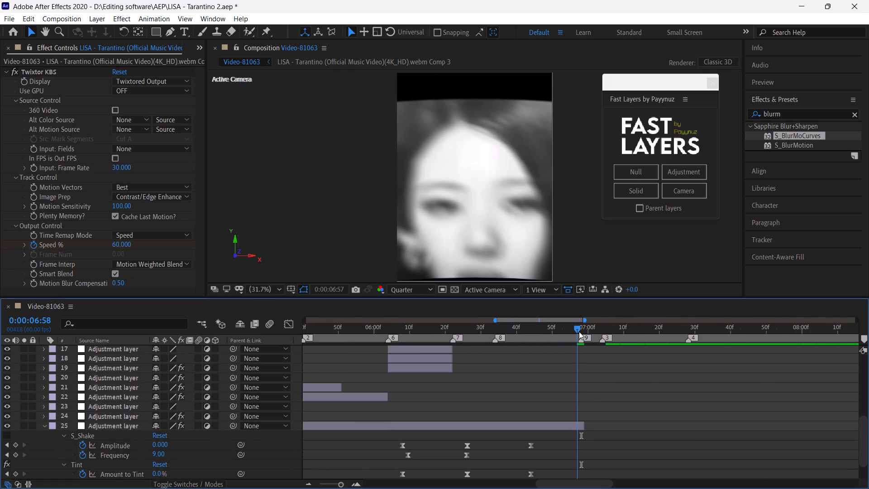
drag(579, 331, 524, 345)
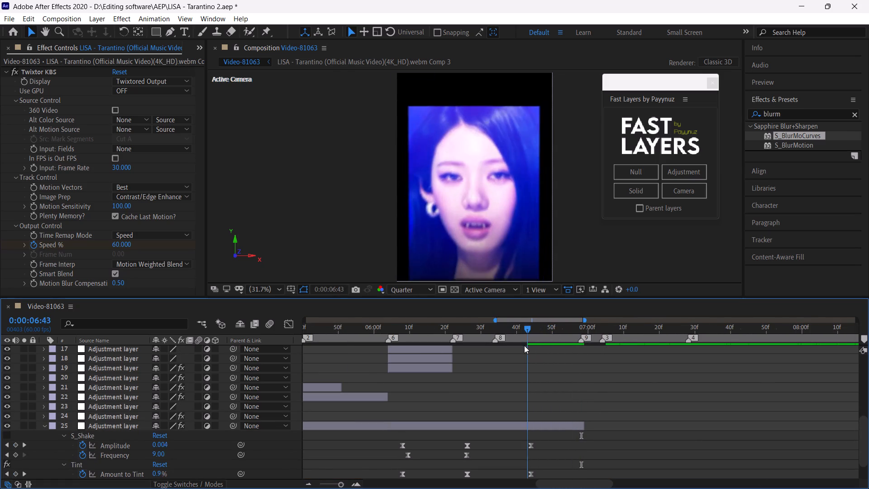
drag(524, 345, 563, 366)
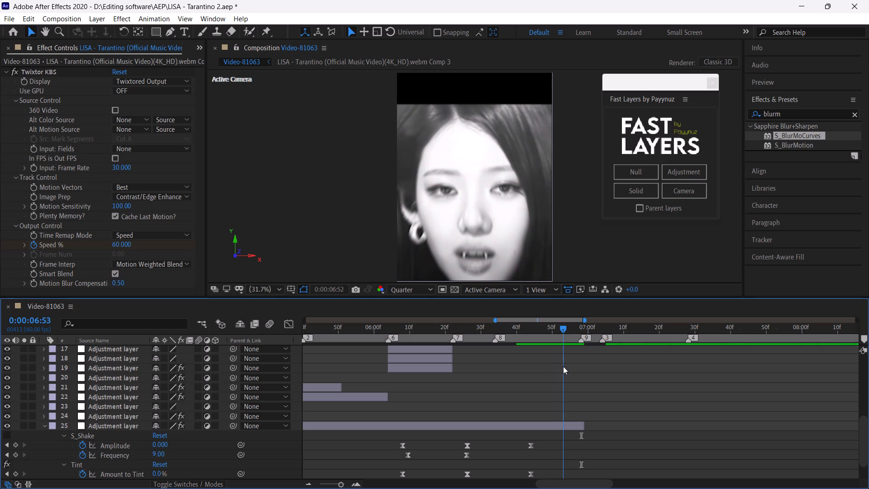
drag(563, 366, 534, 364)
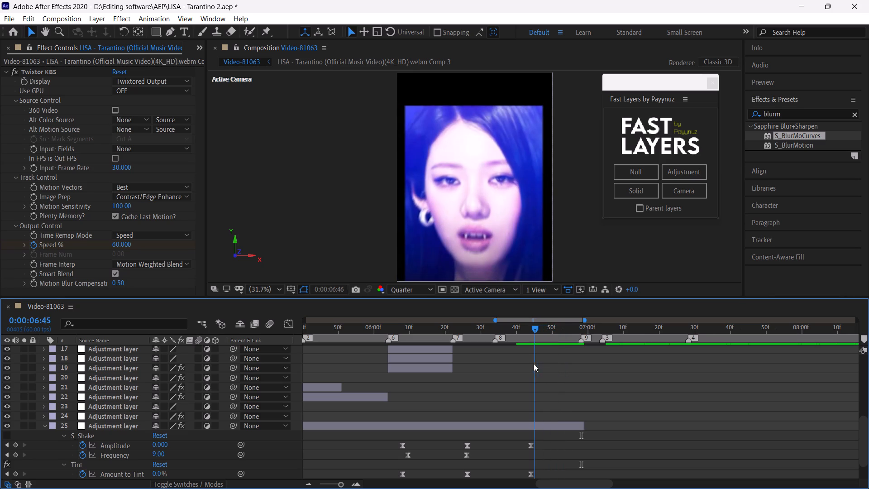
drag(534, 364, 563, 379)
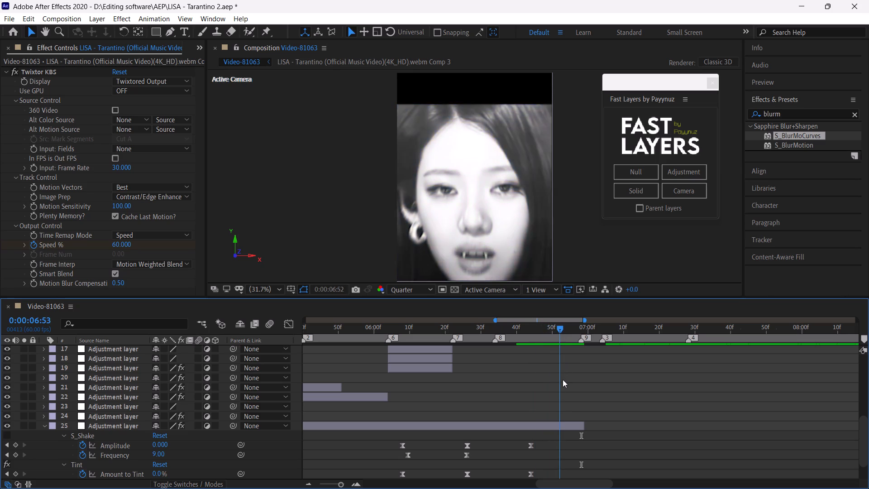
drag(563, 379, 594, 394)
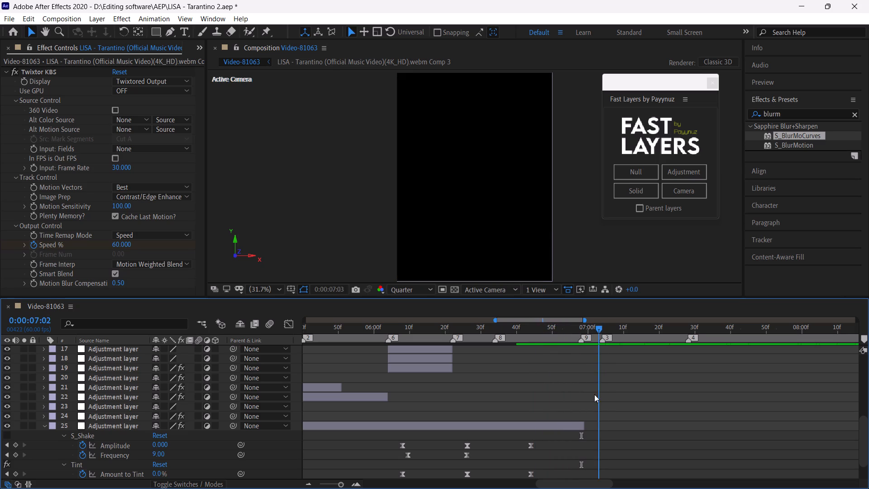
drag(594, 394, 578, 399)
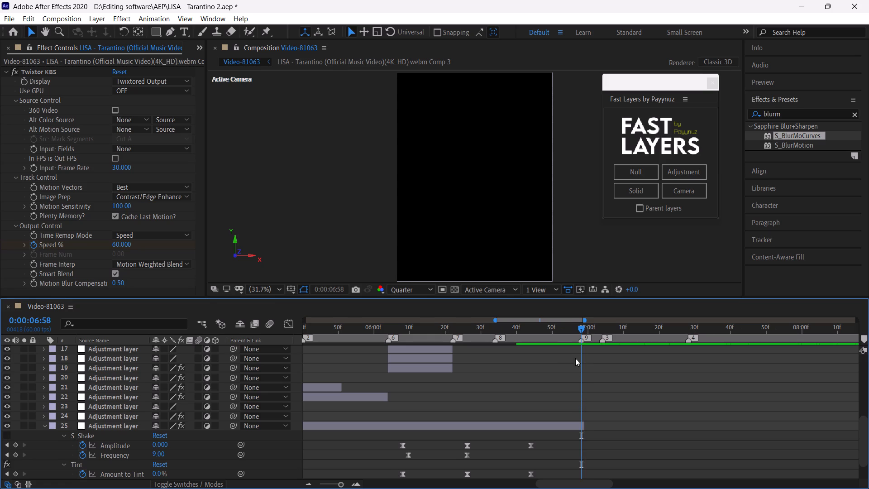
click(560, 331)
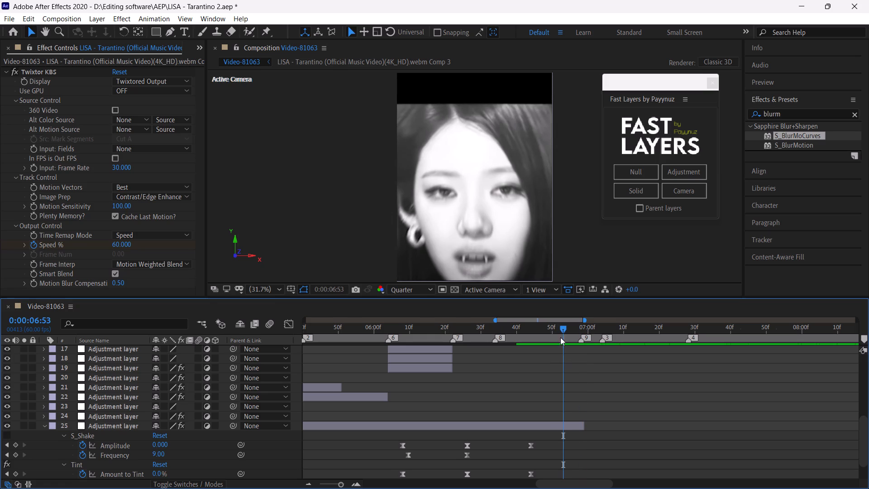
Add a new adjustment layer directly above the adjustment layer holding the S_Shake and Tint keyframes.
click(557, 432)
click(564, 427)
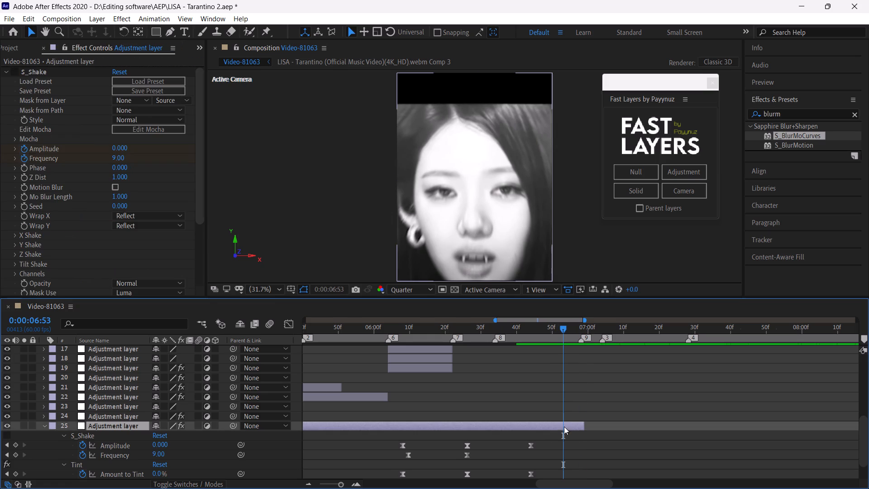
click(682, 172)
click(574, 425)
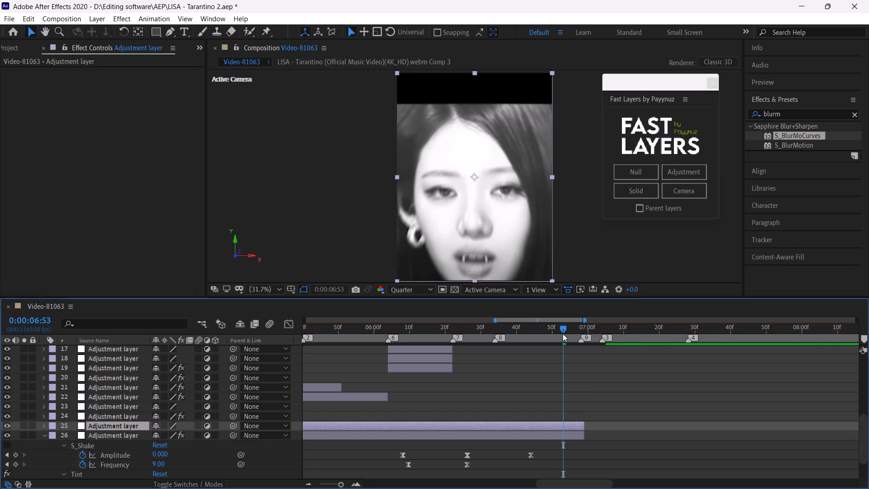
Split the new adjustment layer at 0:00:06:50 and delete the portion before the split.
drag(562, 332, 548, 335)
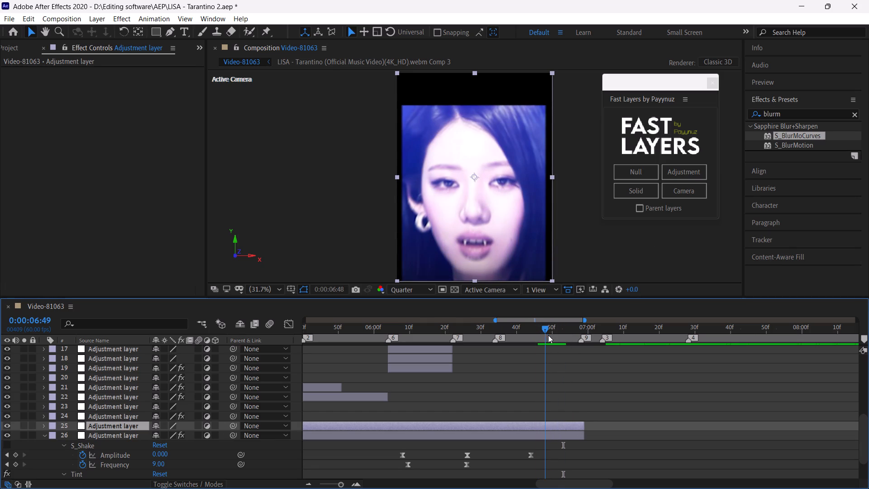
drag(548, 335, 545, 338)
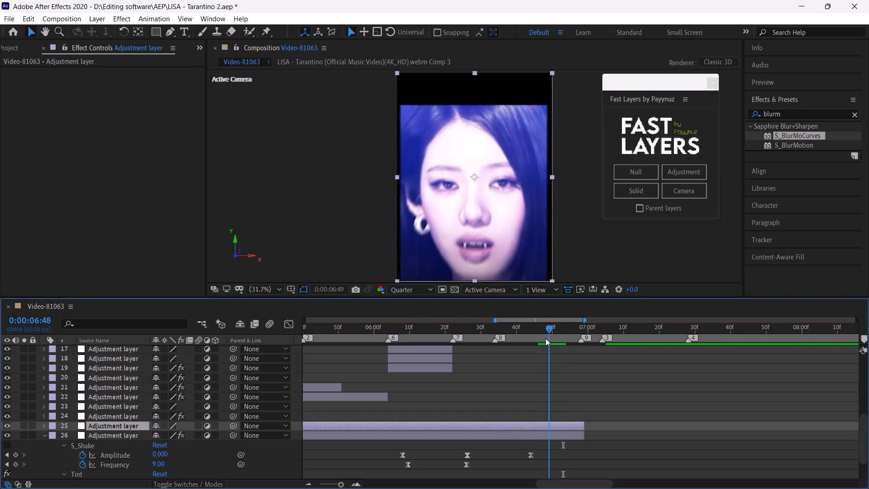
drag(545, 338, 553, 345)
key(ctrl+shift+d)
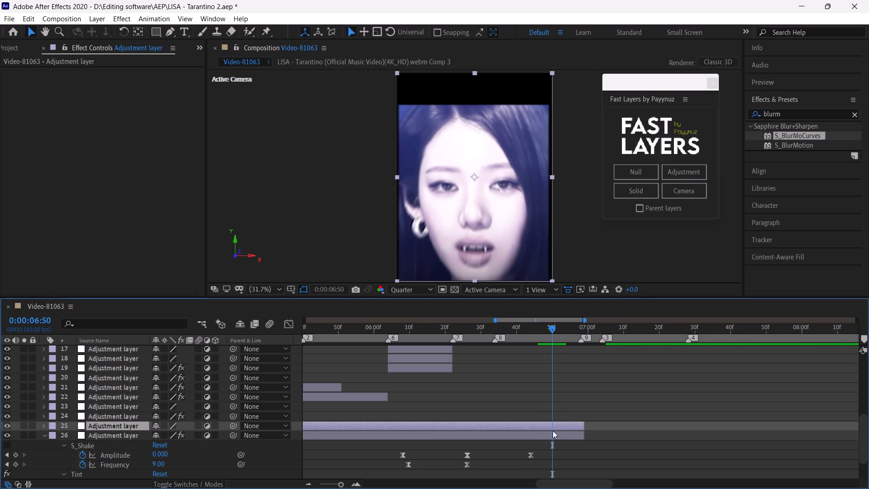
click(546, 434)
key(BackSpace)
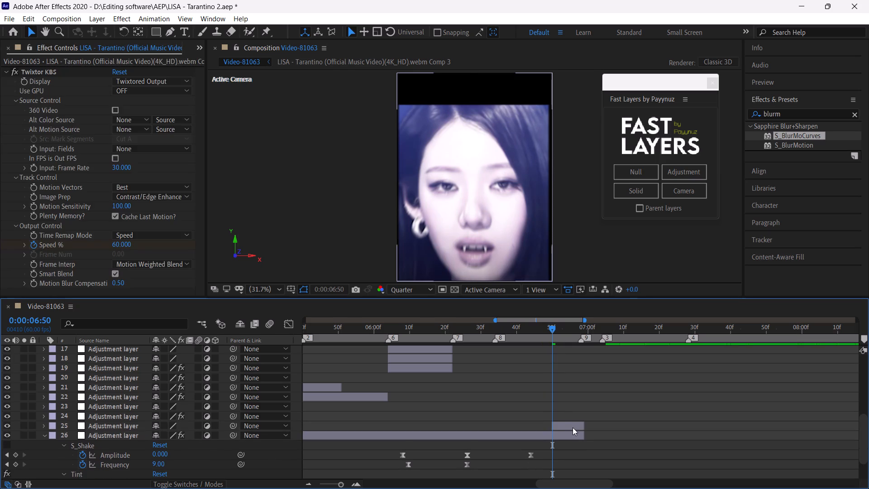
Copy the three Amount to Tint keyframes from the shake and tint layer onto the new adjustment layer at 0:00:06:50, and save the project.
click(573, 427)
scroll(538, 456, down, 1)
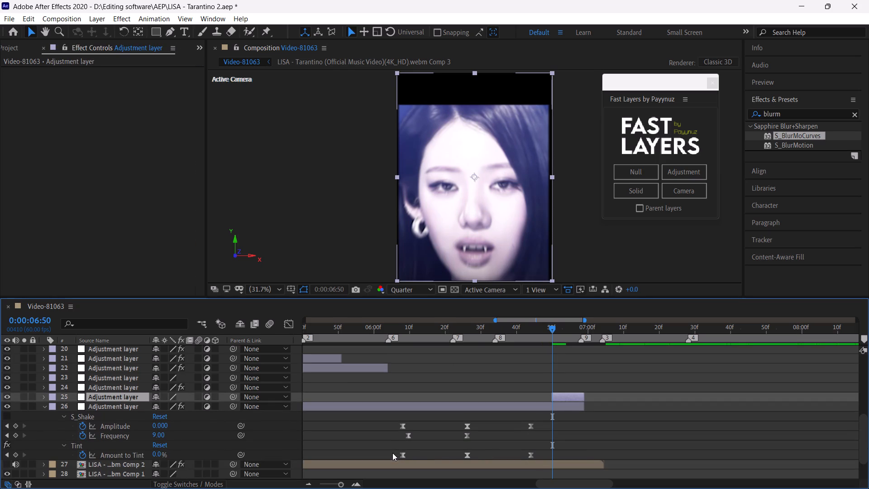
drag(392, 453, 544, 460)
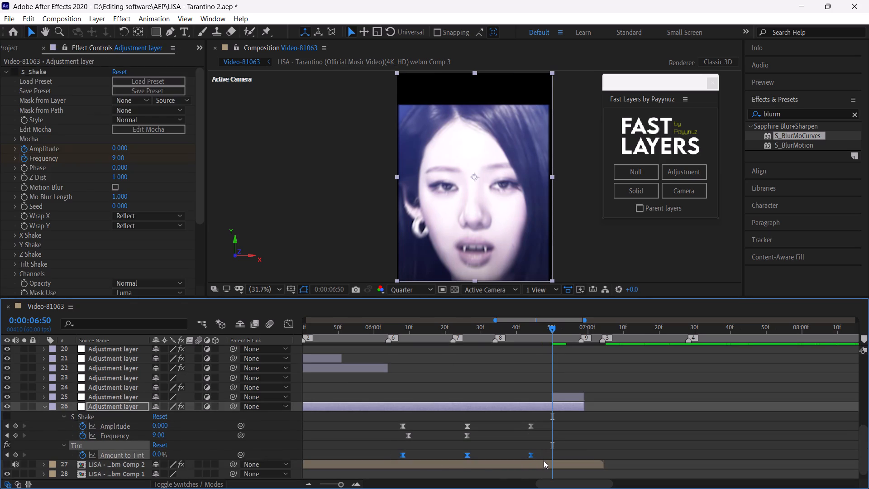
key(ctrl+c)
click(562, 400)
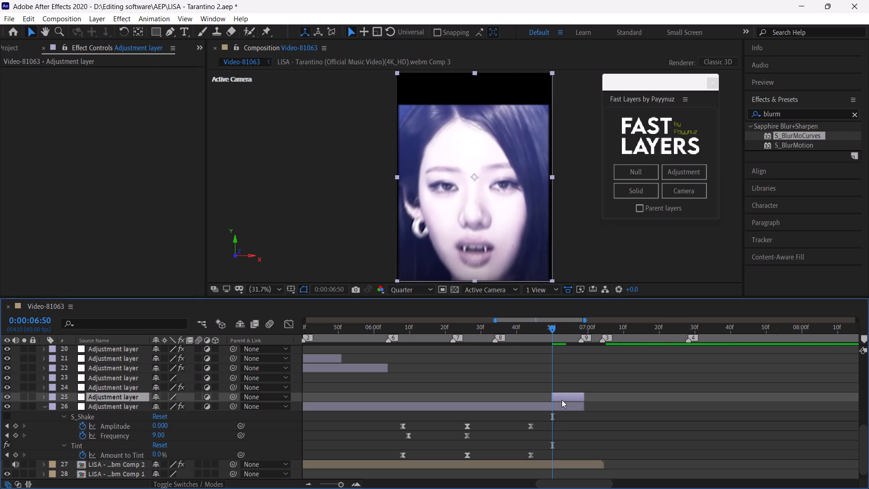
key(ctrl+v)
key(u)
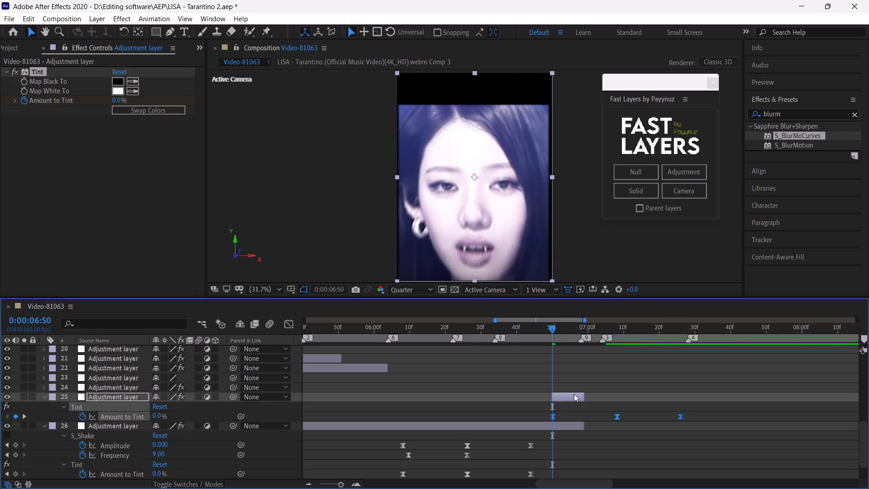
key(ctrl+s)
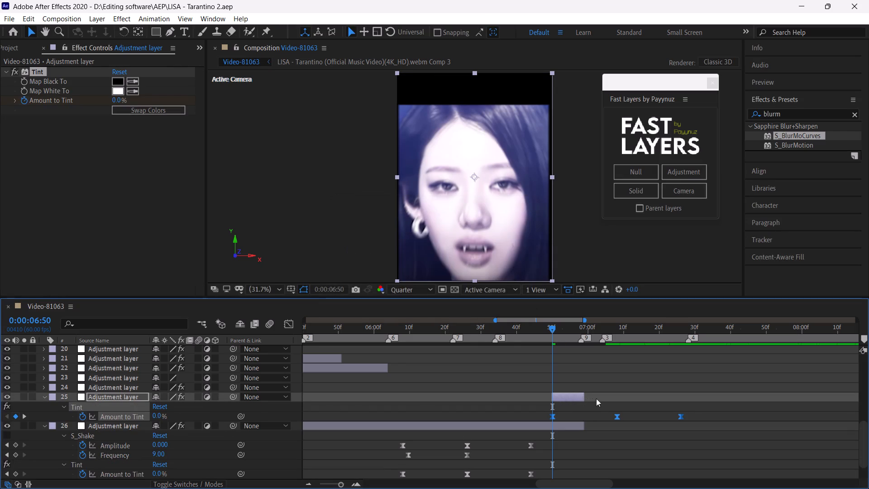
Extend the new tint adjustment layer's end to about 0:00:07:25, just short of its third tint keyframe.
drag(583, 398, 676, 411)
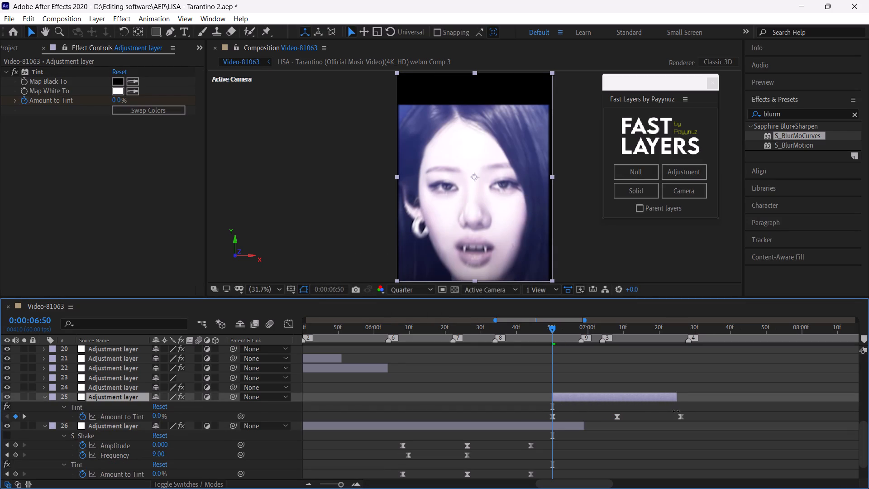
drag(676, 411, 677, 412)
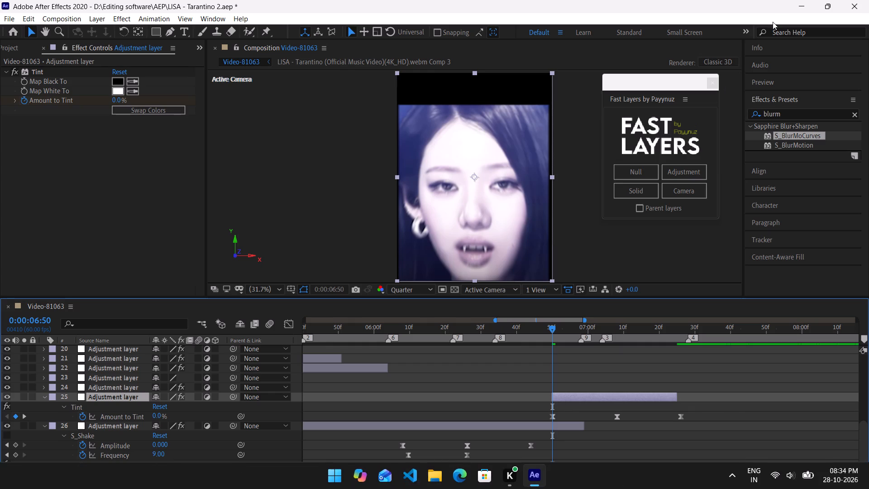